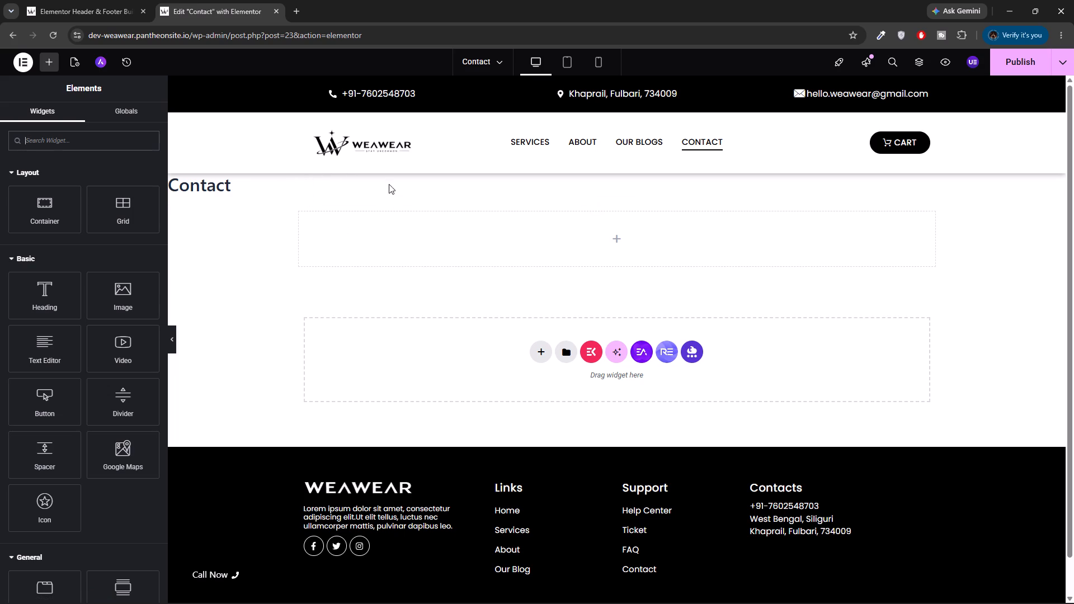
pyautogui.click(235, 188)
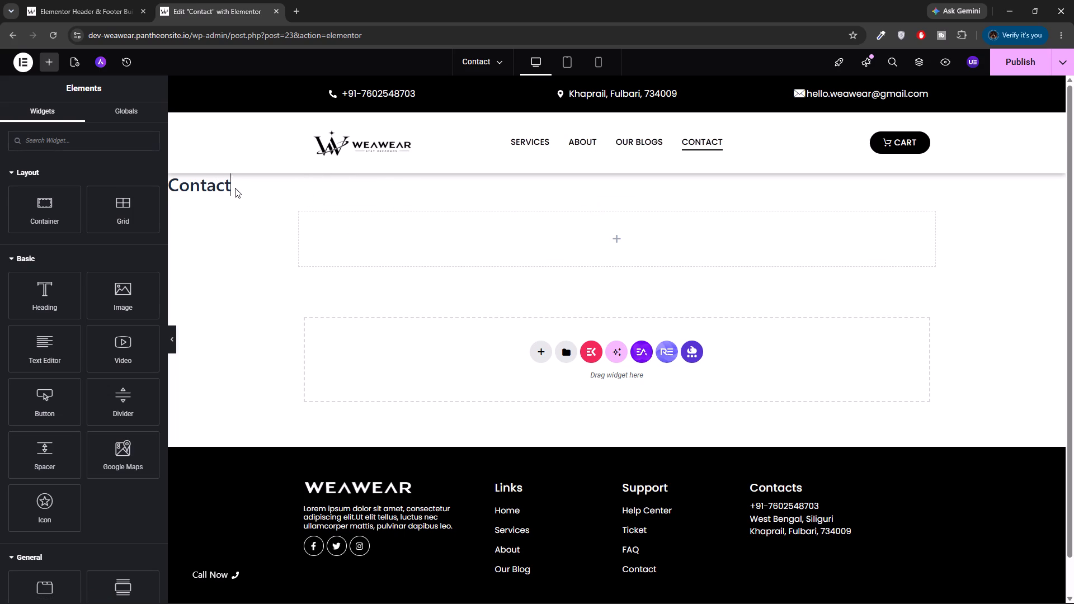
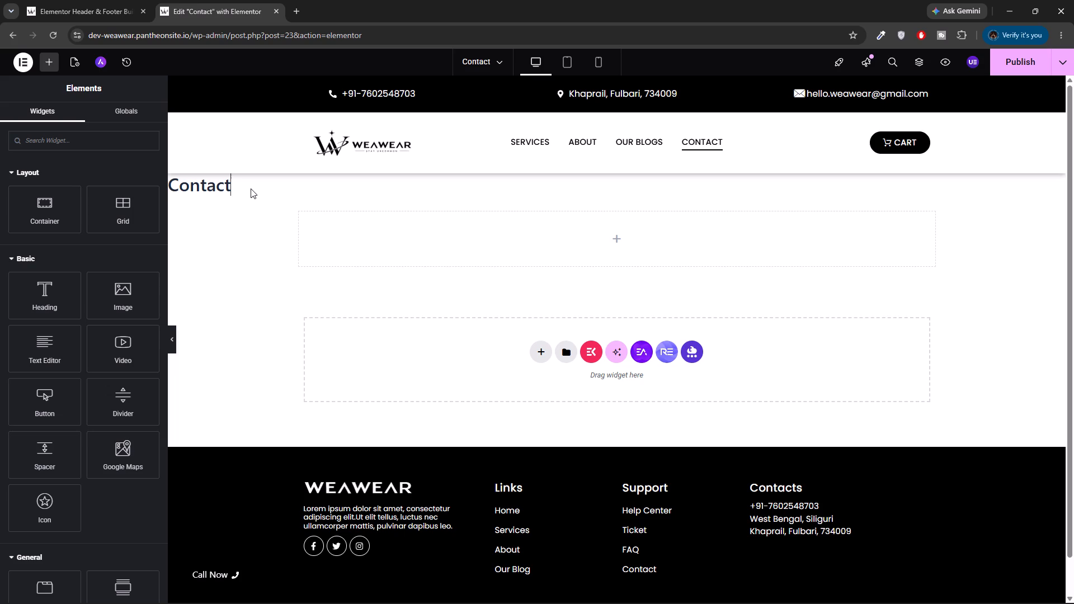
# Open a new browser tab alongside the Contact page editor.
pyautogui.click(294, 11)
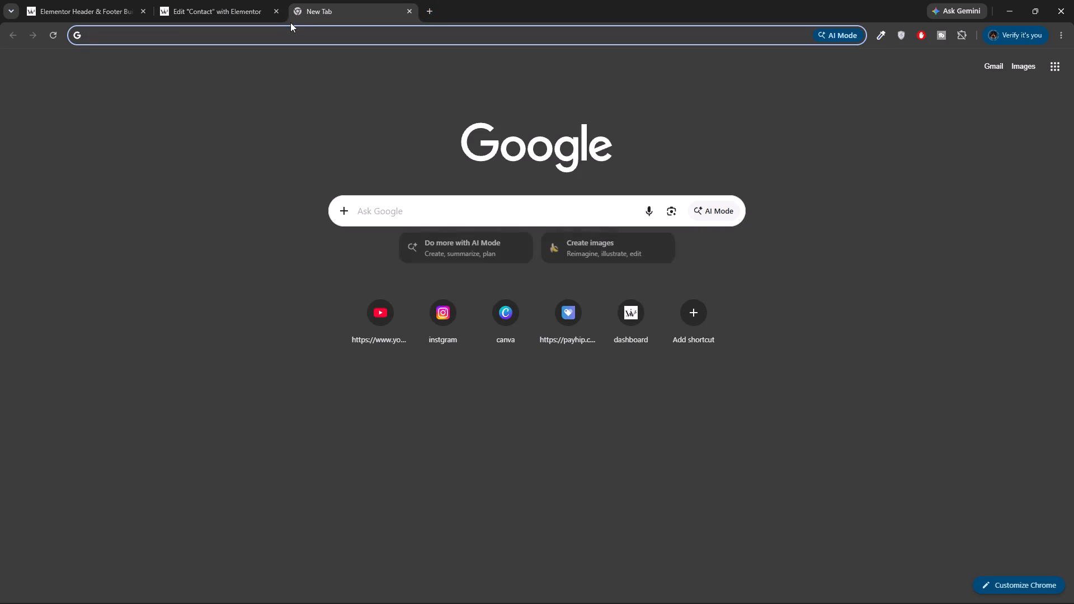
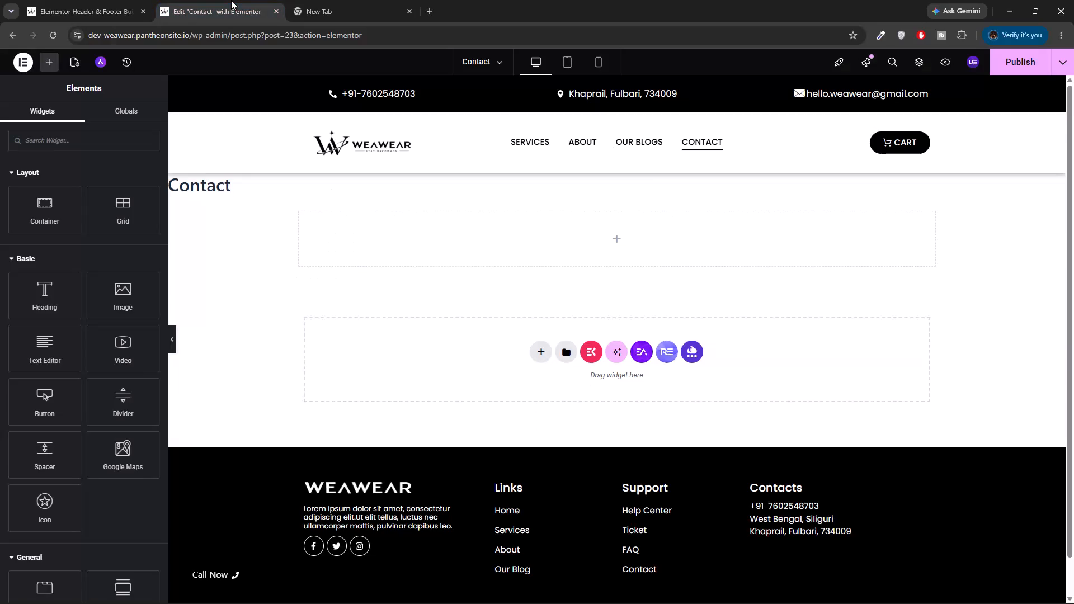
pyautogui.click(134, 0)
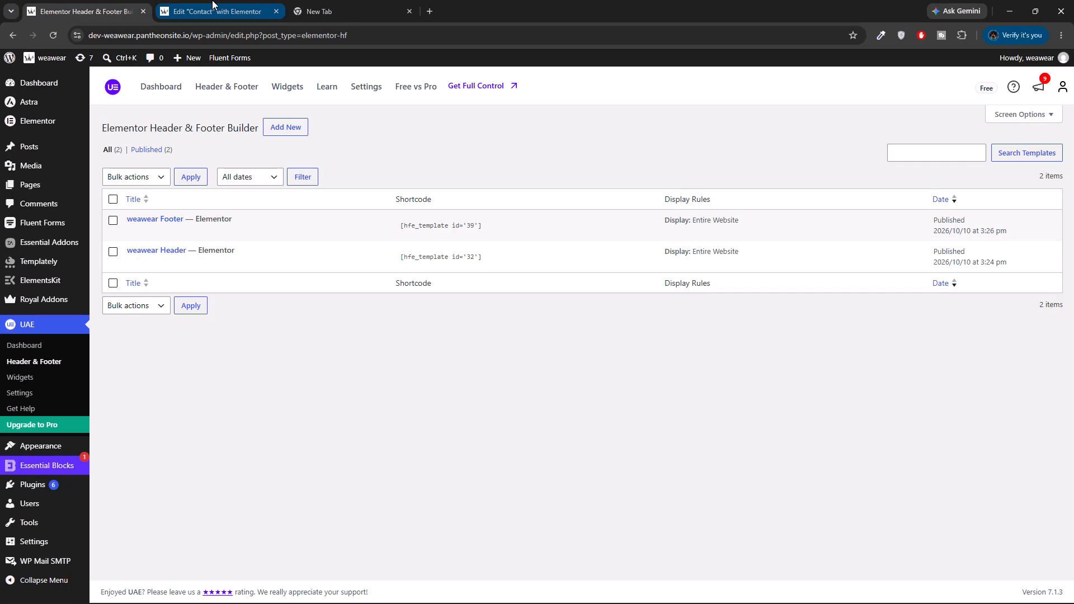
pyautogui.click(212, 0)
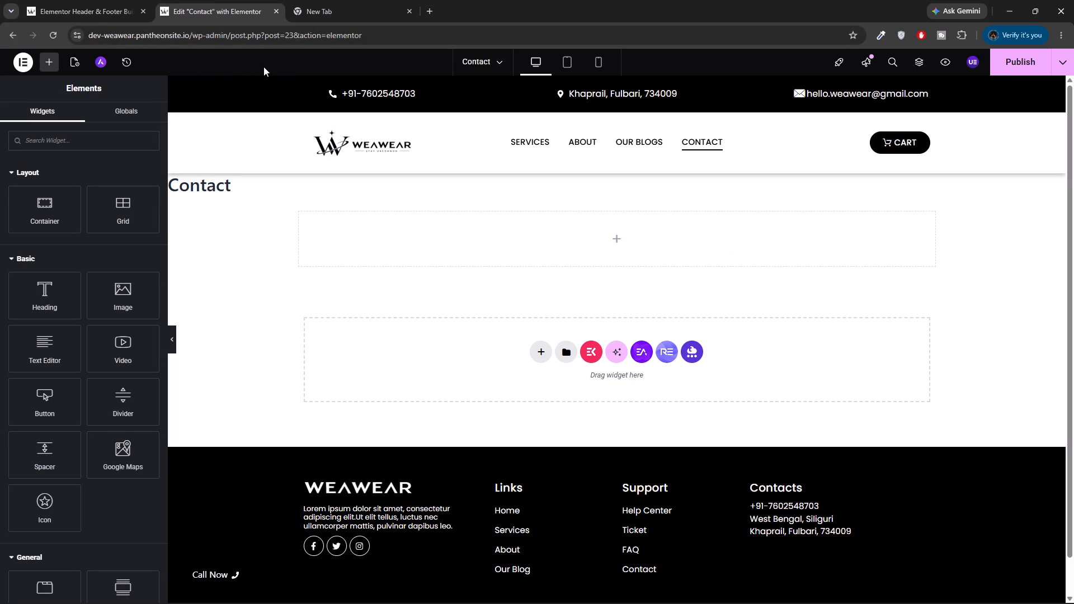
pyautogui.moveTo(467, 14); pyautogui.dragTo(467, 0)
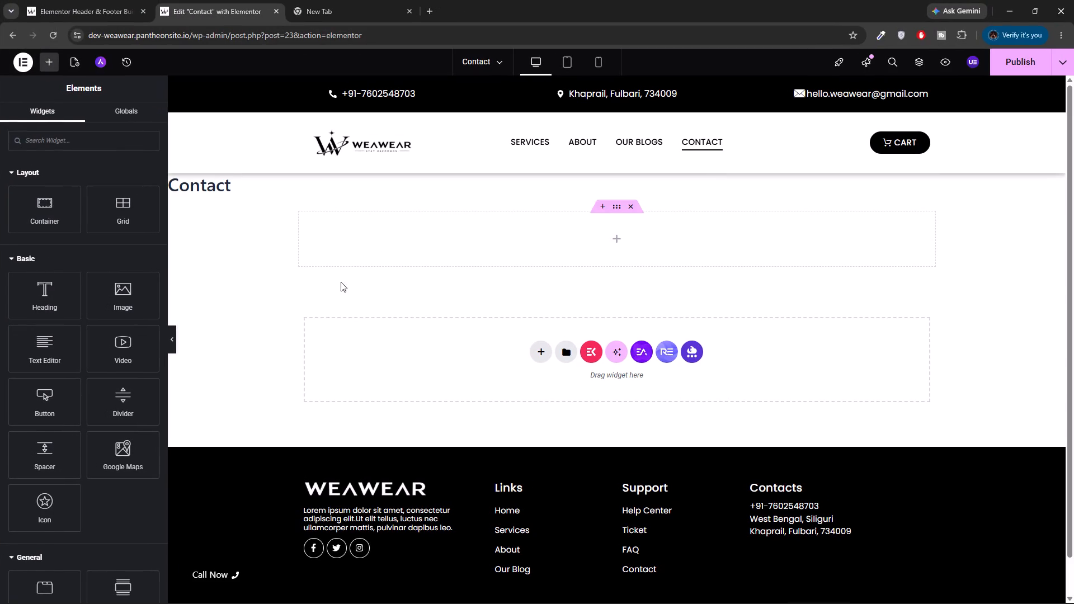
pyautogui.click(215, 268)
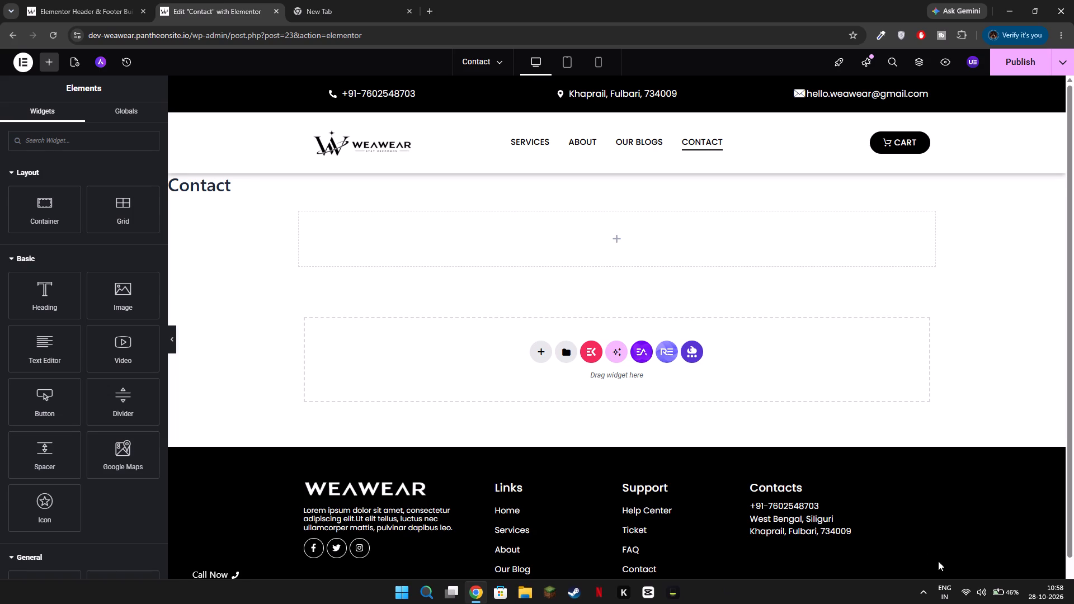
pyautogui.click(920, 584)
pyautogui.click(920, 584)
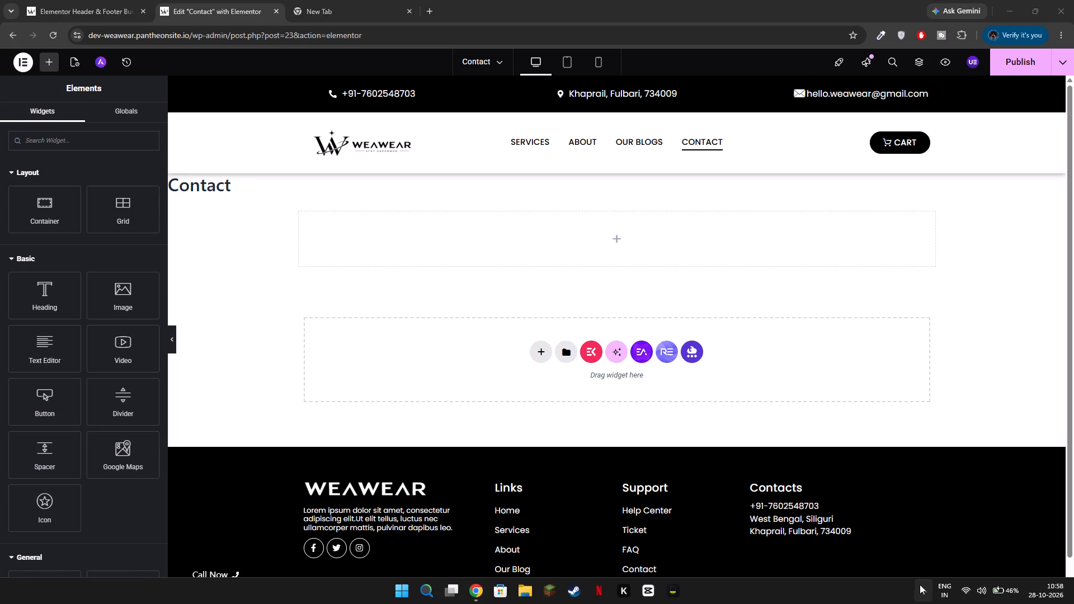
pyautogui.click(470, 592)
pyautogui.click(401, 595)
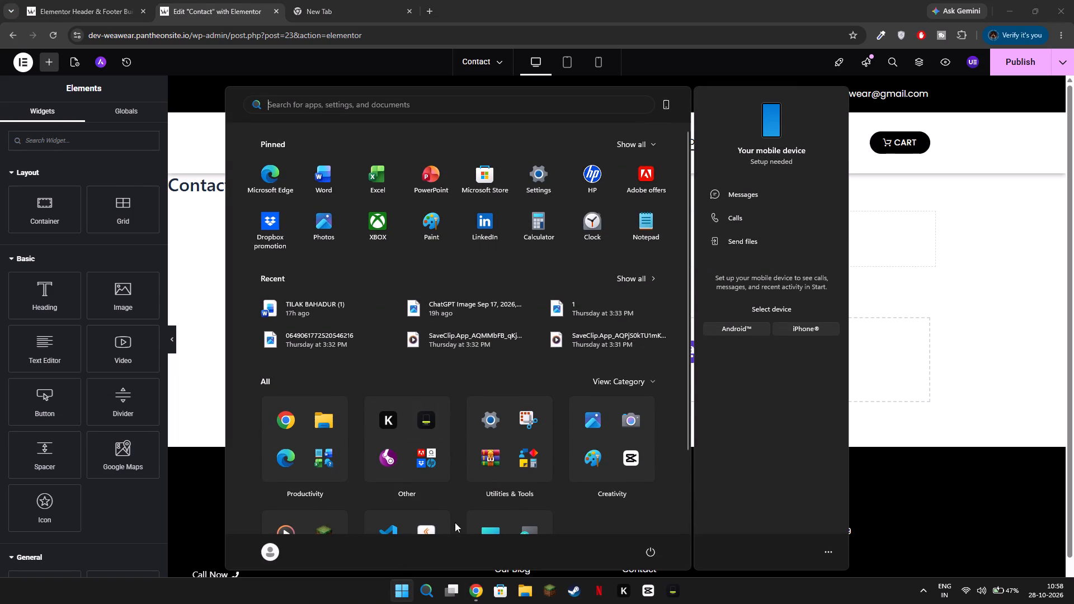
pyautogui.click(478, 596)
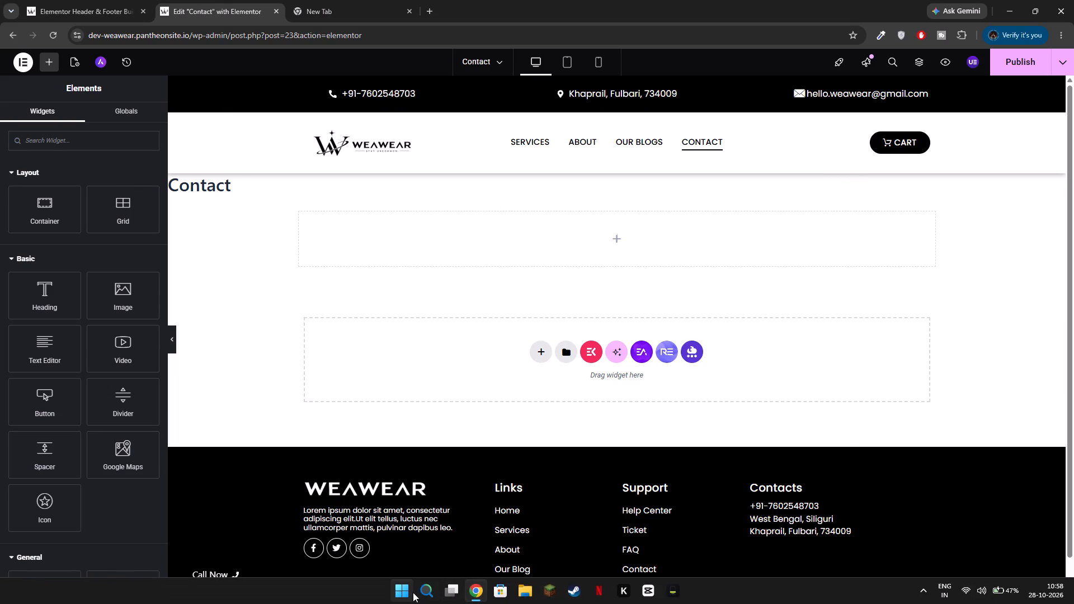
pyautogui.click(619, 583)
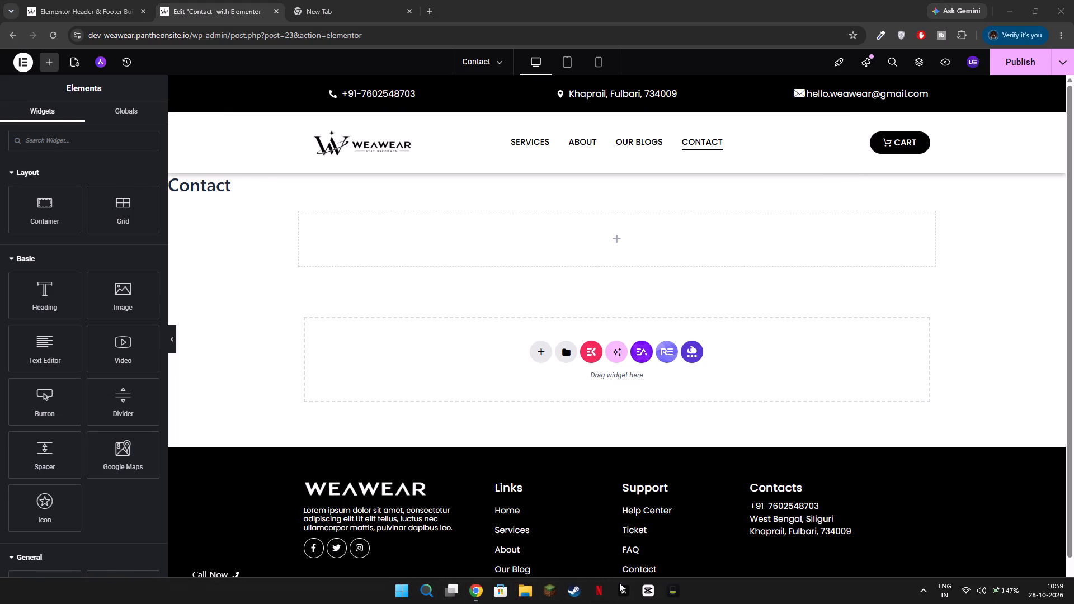
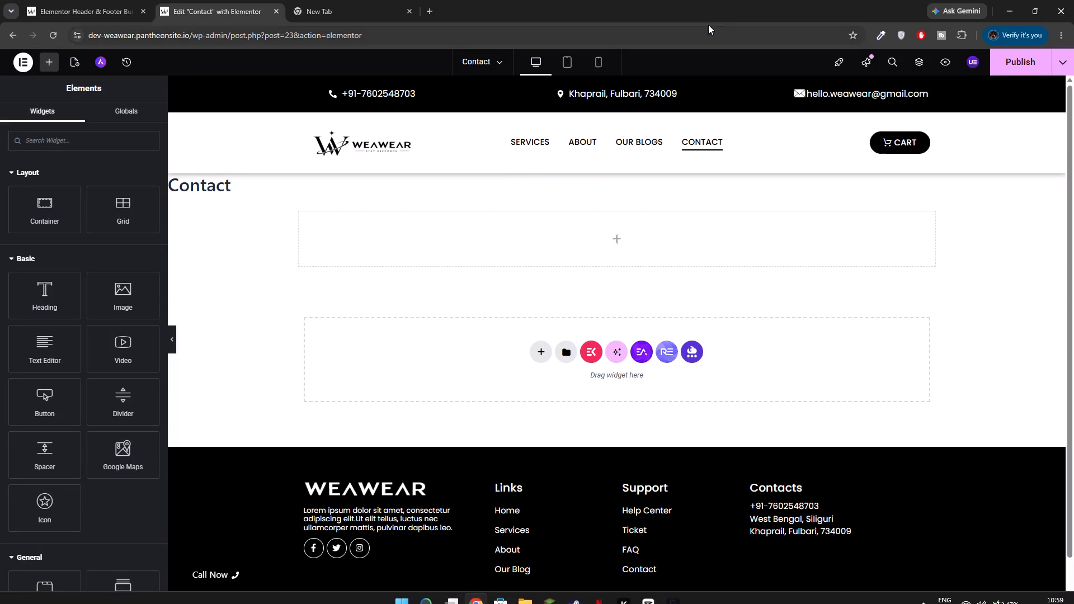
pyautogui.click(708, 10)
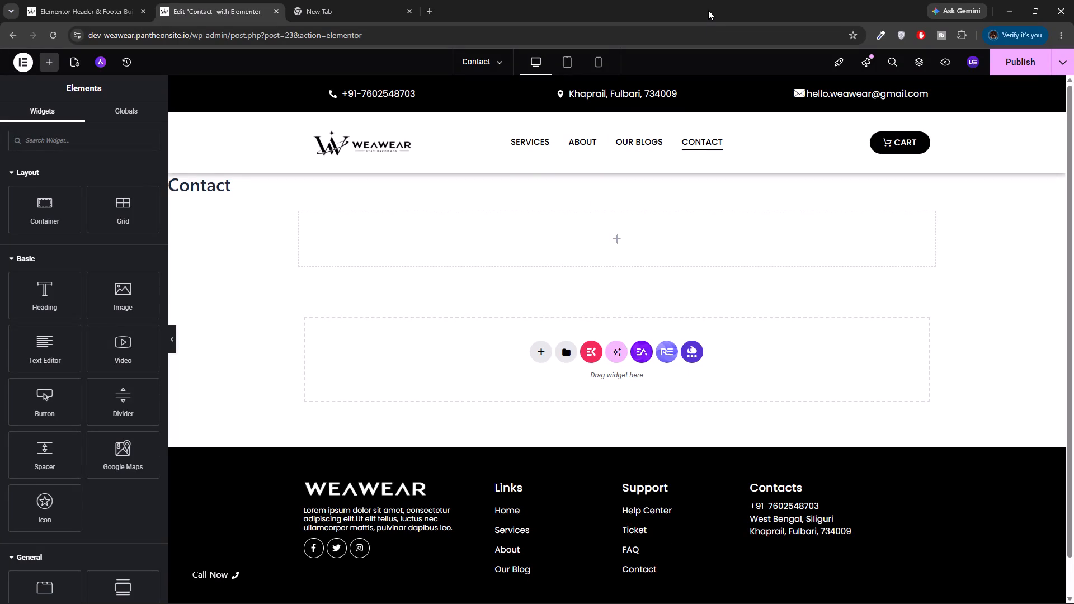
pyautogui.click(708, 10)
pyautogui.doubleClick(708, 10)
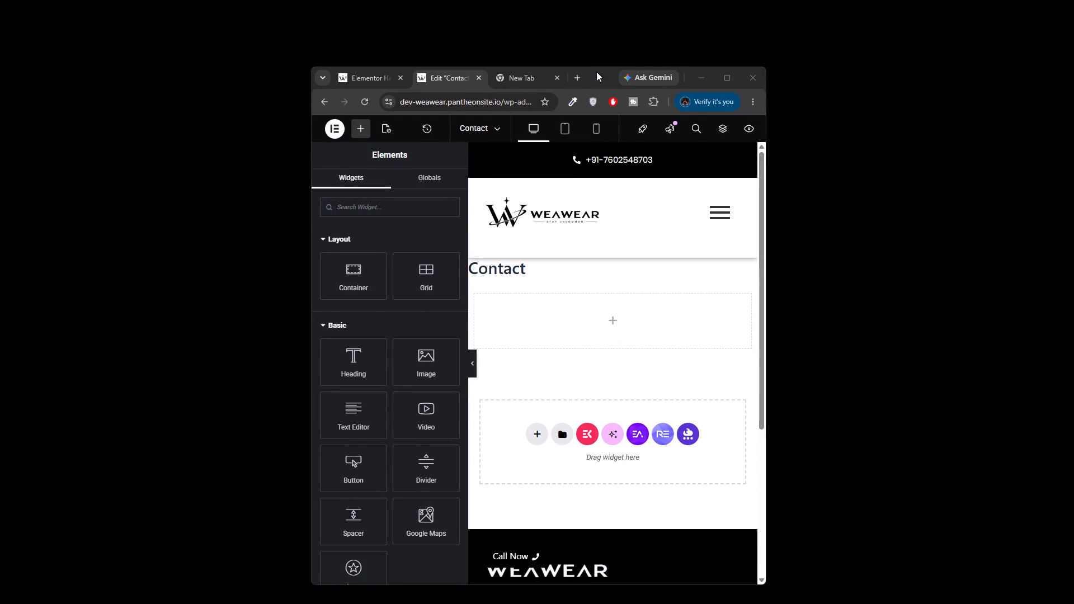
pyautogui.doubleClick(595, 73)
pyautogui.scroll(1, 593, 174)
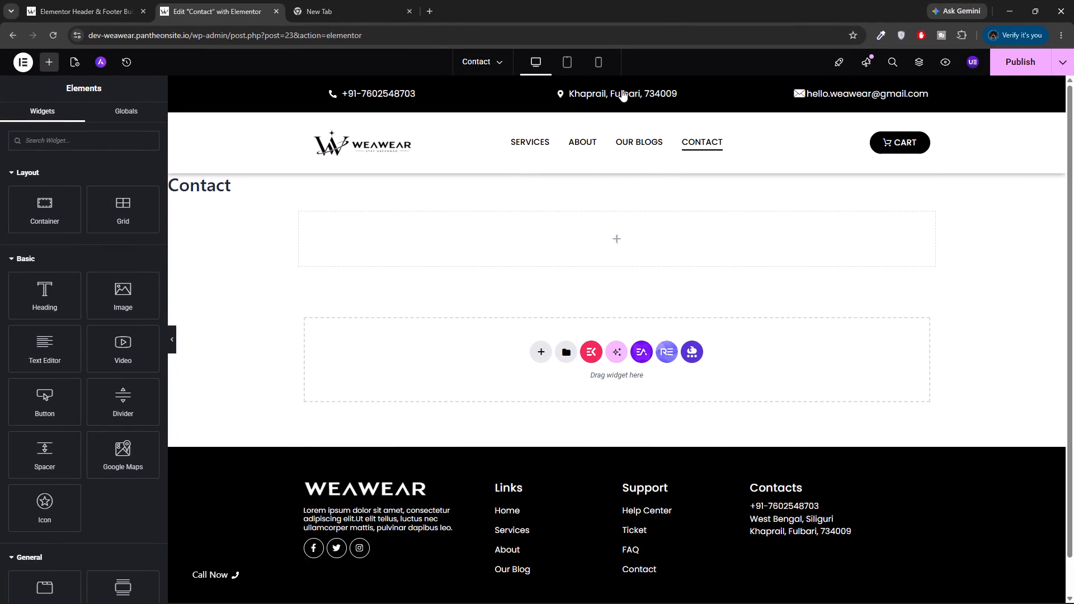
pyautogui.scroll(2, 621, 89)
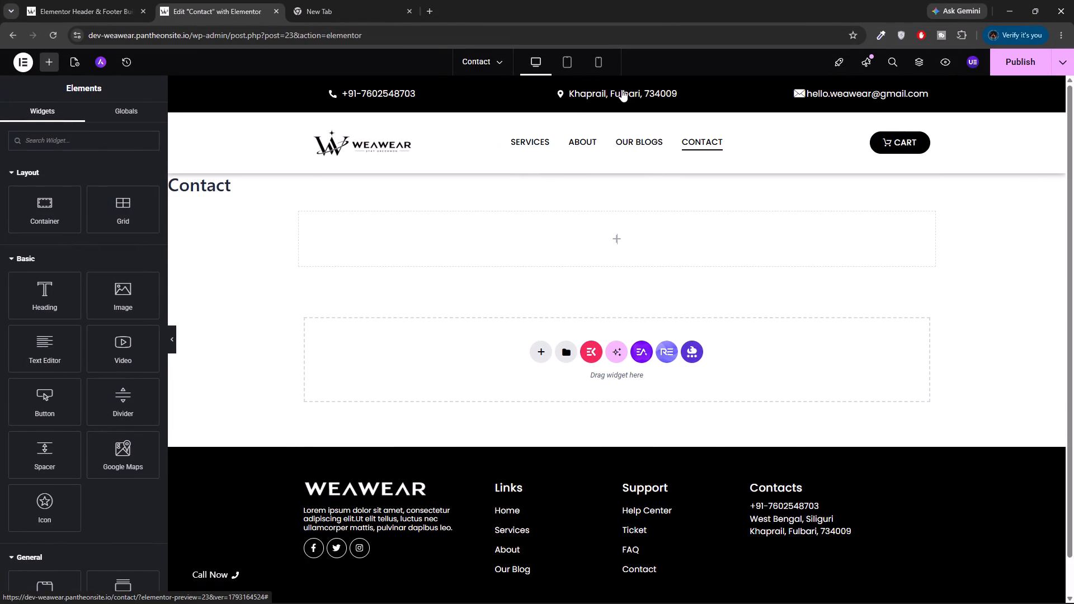
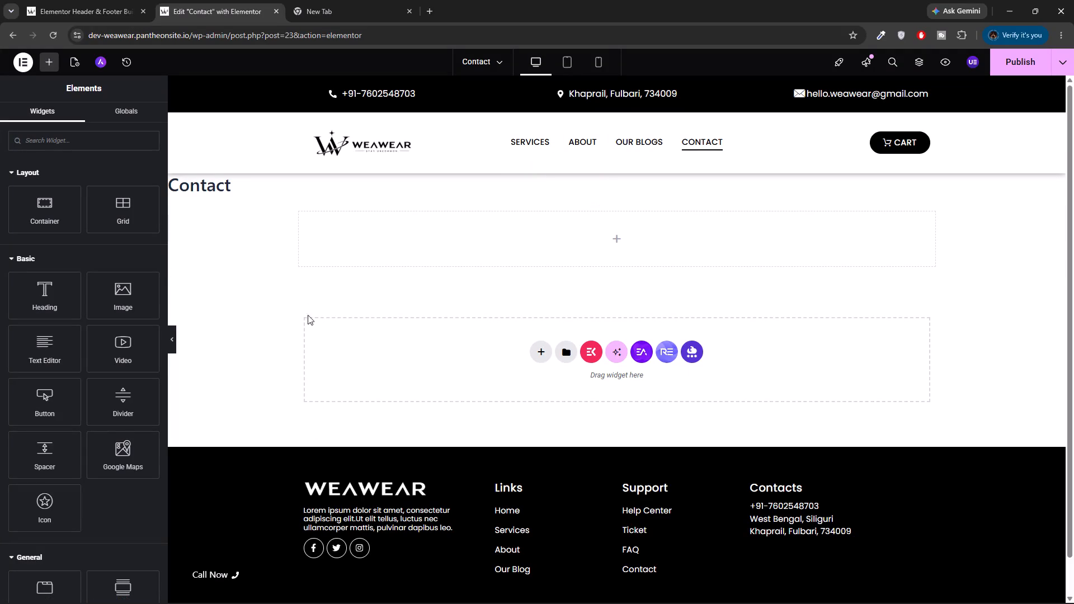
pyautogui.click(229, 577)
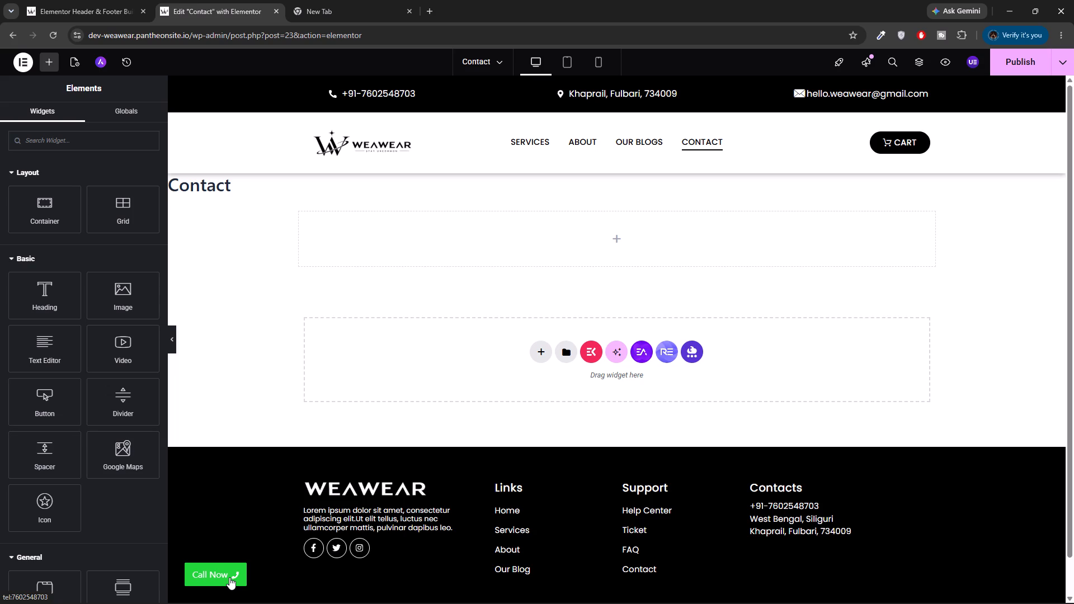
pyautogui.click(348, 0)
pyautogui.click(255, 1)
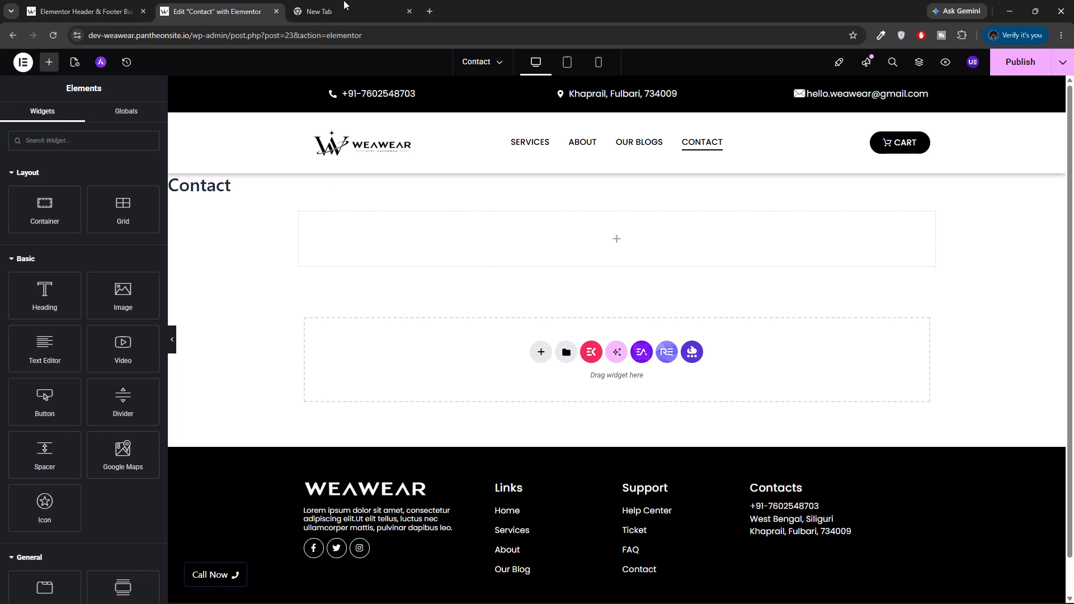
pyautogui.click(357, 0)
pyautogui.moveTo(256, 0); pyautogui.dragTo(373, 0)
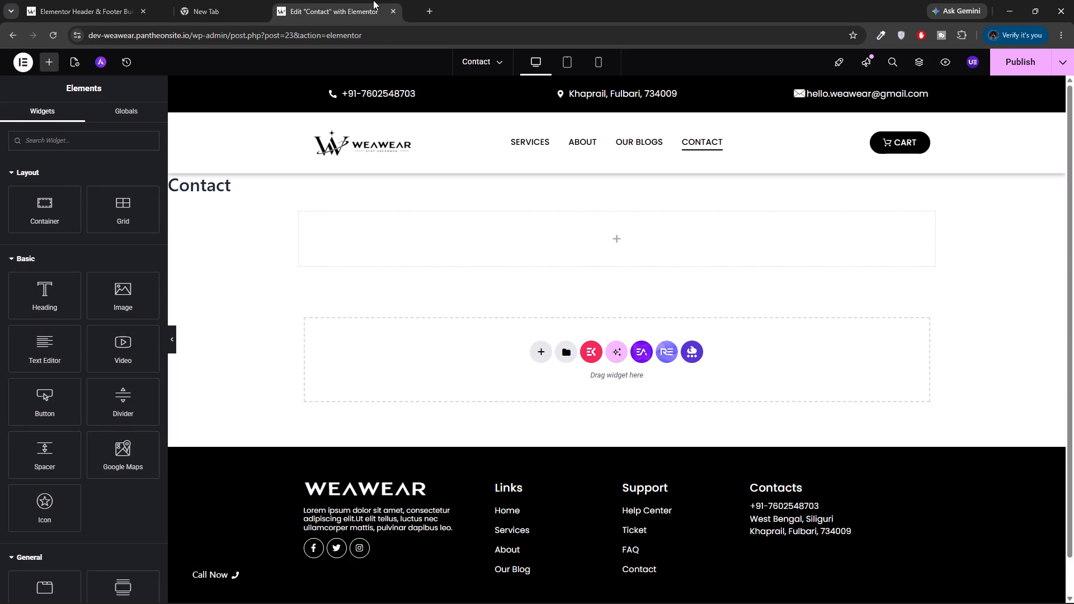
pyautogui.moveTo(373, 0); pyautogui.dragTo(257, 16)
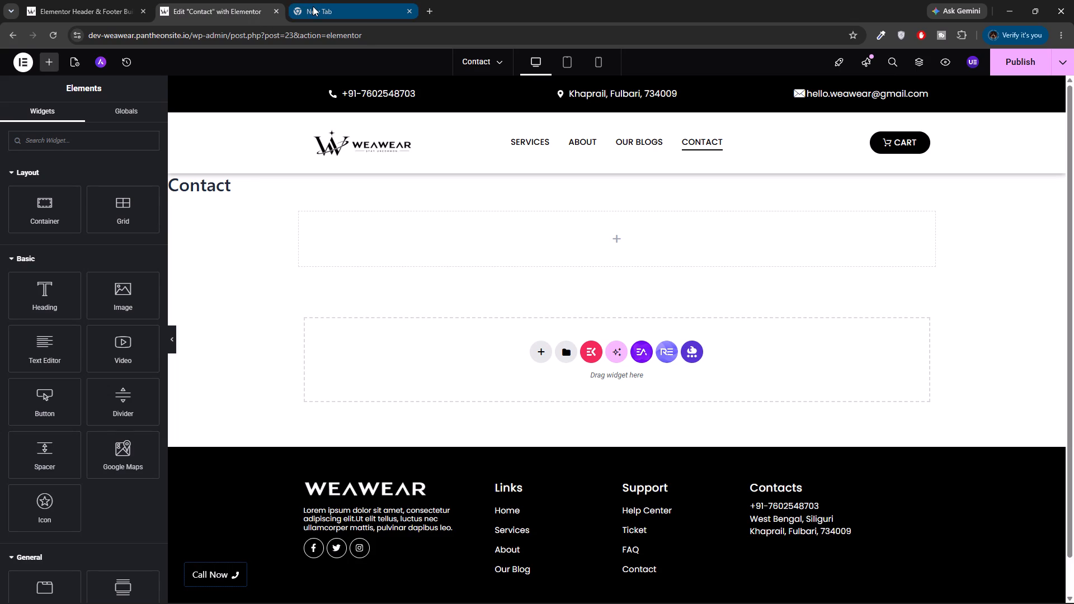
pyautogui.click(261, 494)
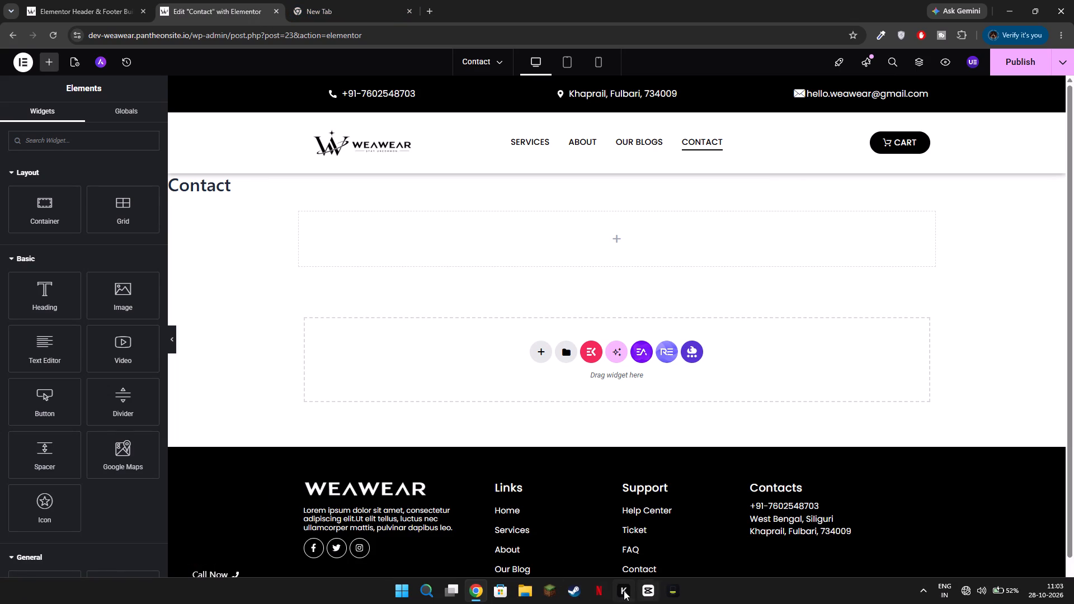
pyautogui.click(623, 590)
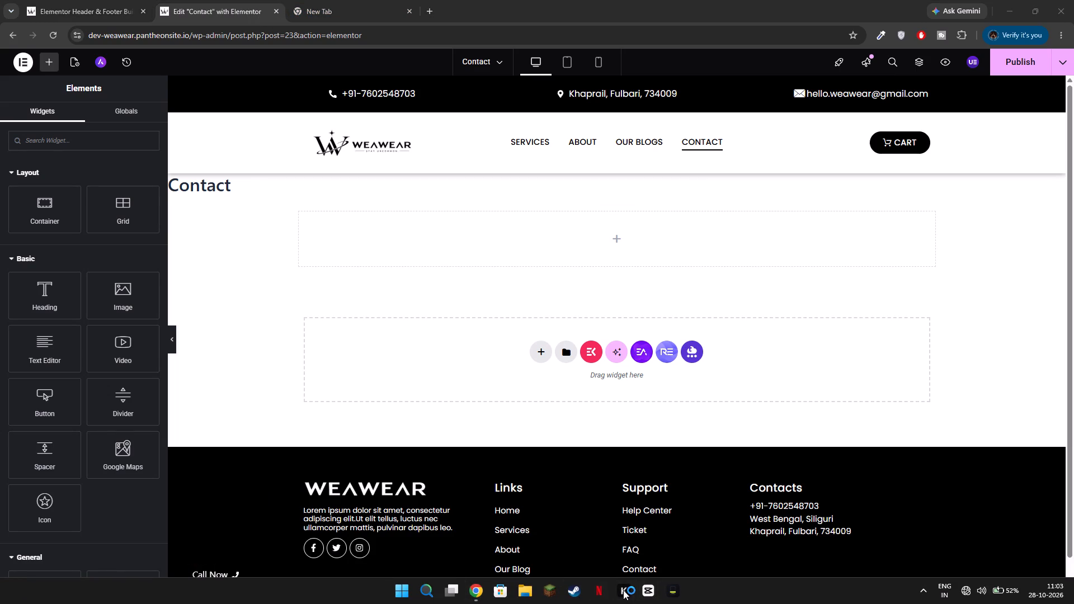
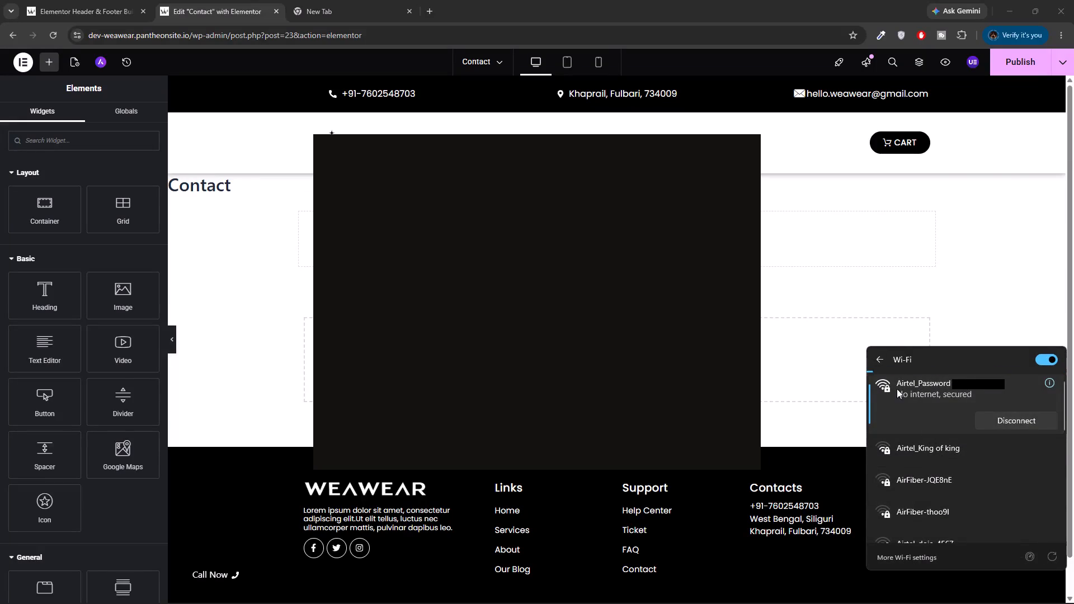
# Check the computer's Wi-Fi connection status, then return to the Contact page editor.
pyautogui.click(877, 356)
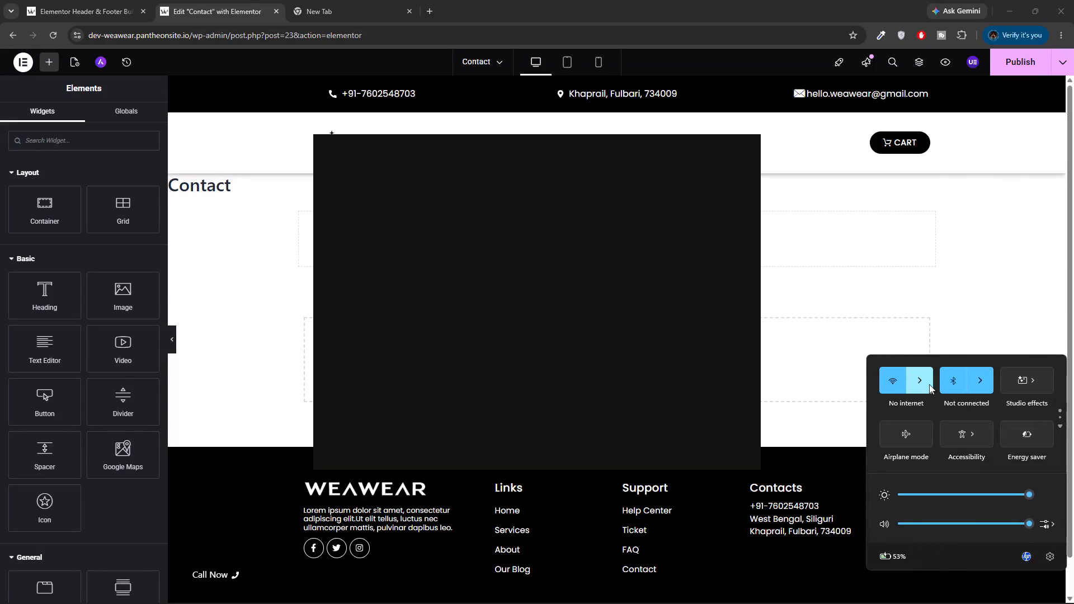
pyautogui.click(927, 384)
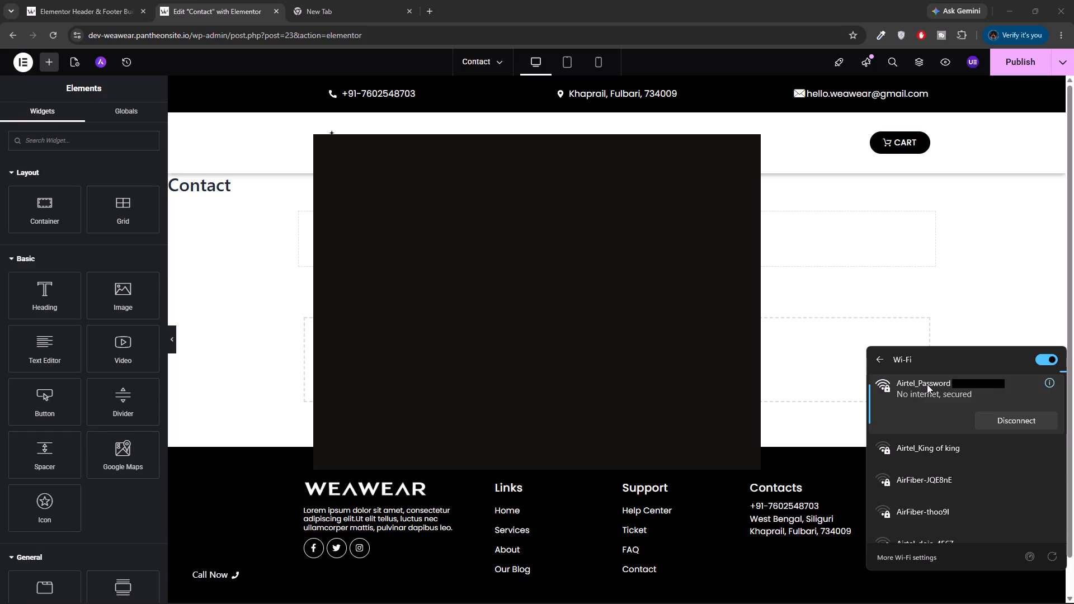
pyautogui.click(800, 2)
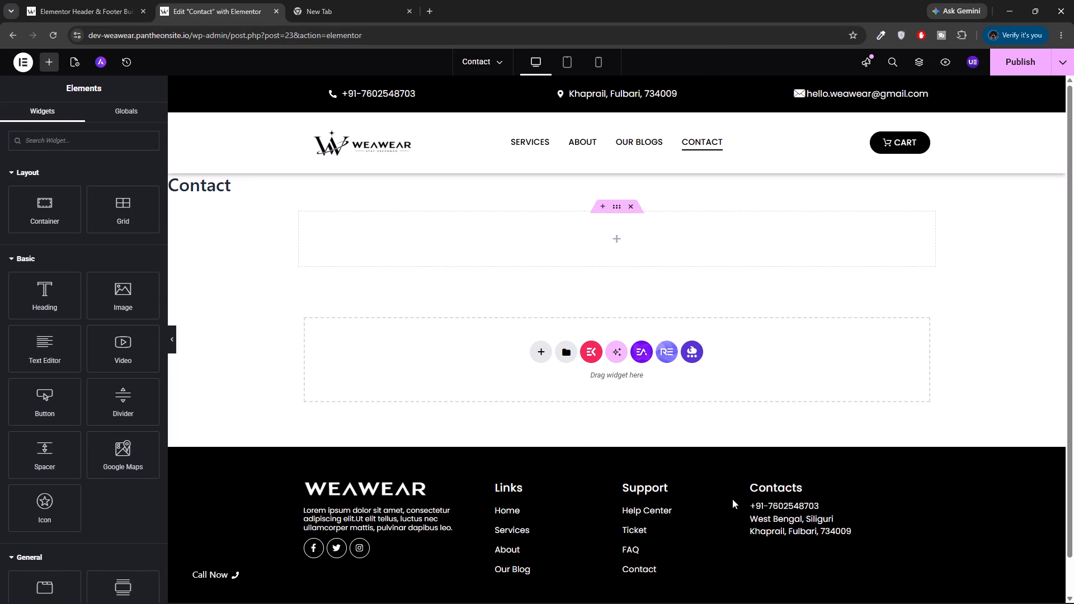
pyautogui.click(703, 362)
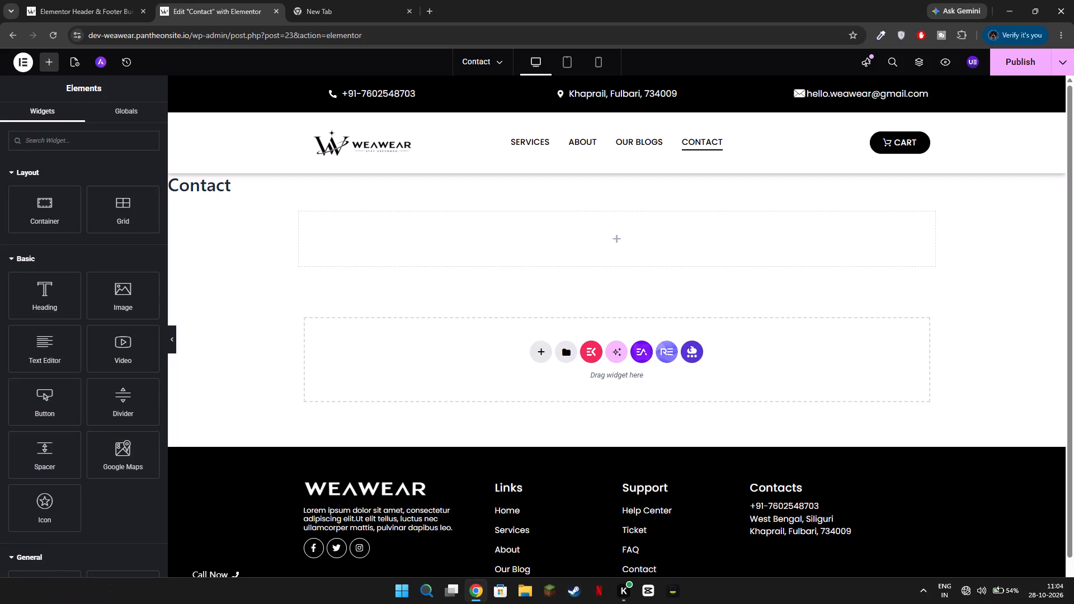
# Connect the computer to the secured Airtel Wi-Fi network with automatic connection enabled, and refresh the list of available networks.
pyautogui.click(962, 593)
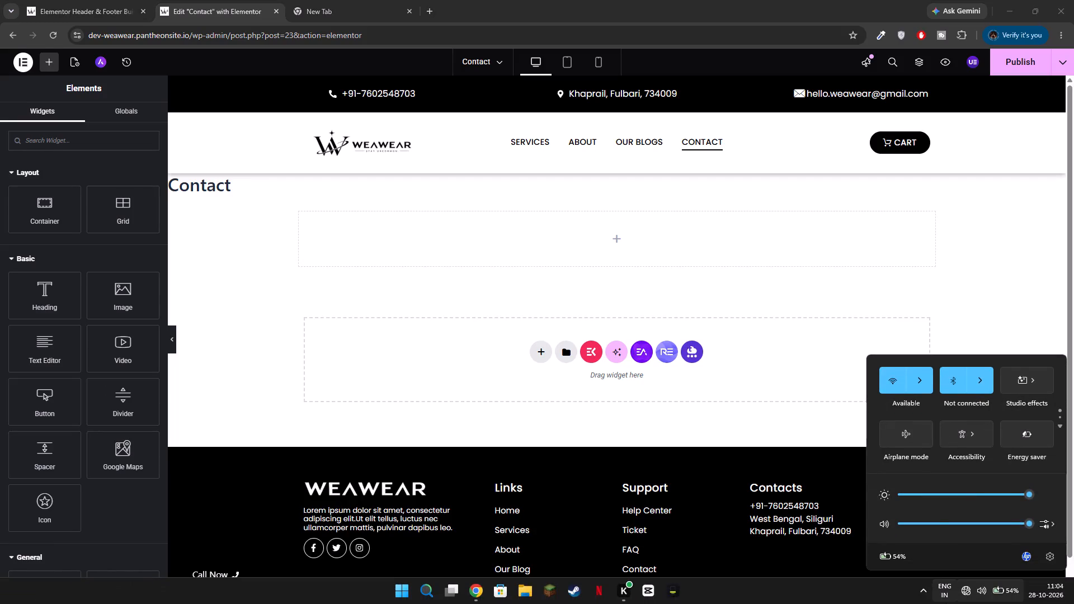
pyautogui.click(922, 374)
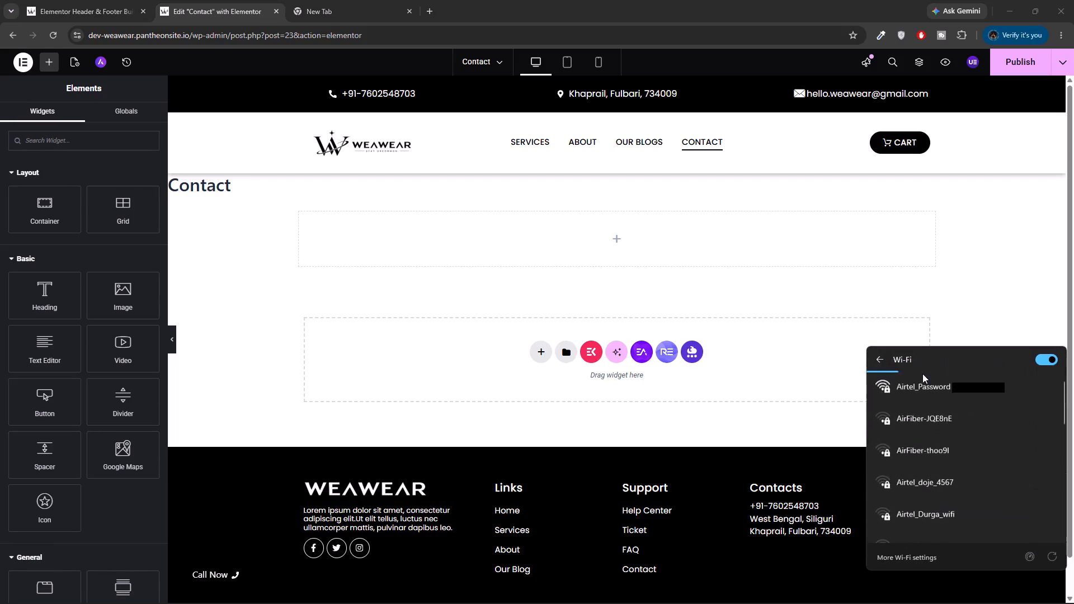
pyautogui.click(926, 386)
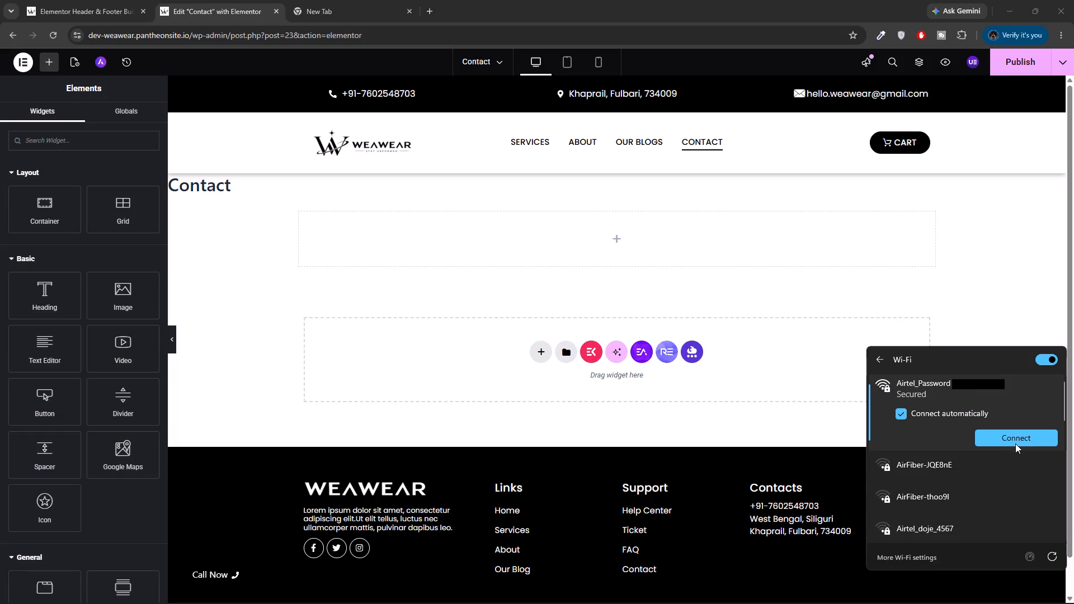
pyautogui.click(1015, 443)
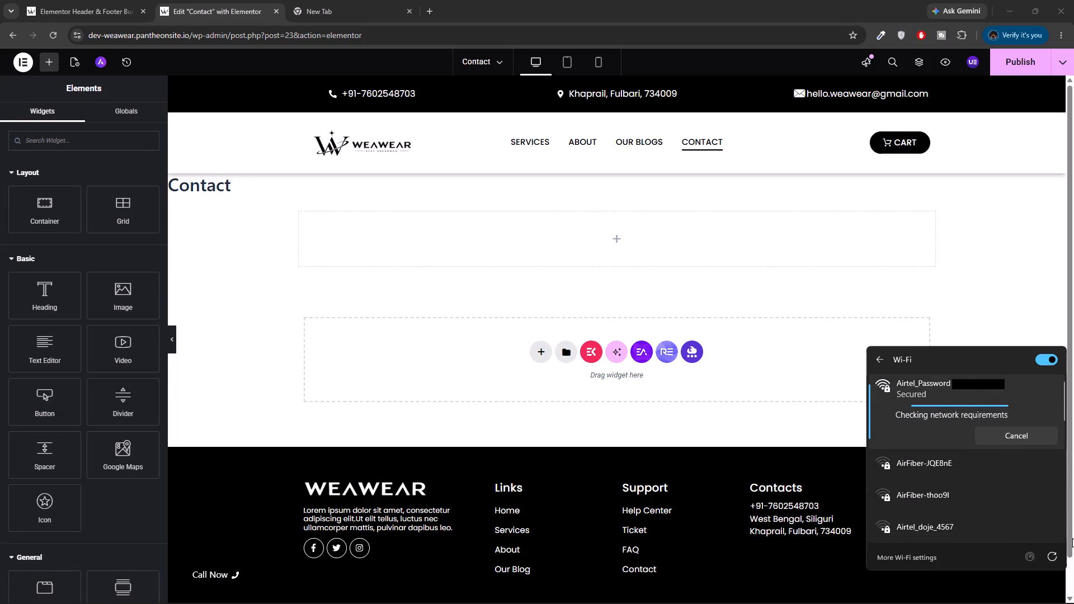
pyautogui.click(1047, 557)
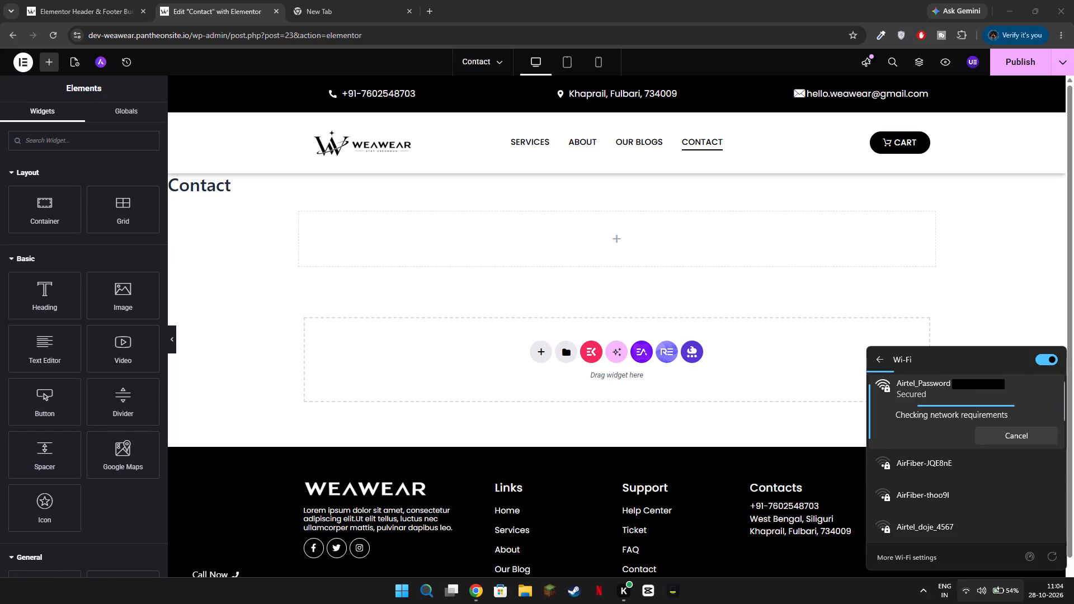
pyautogui.click(869, 600)
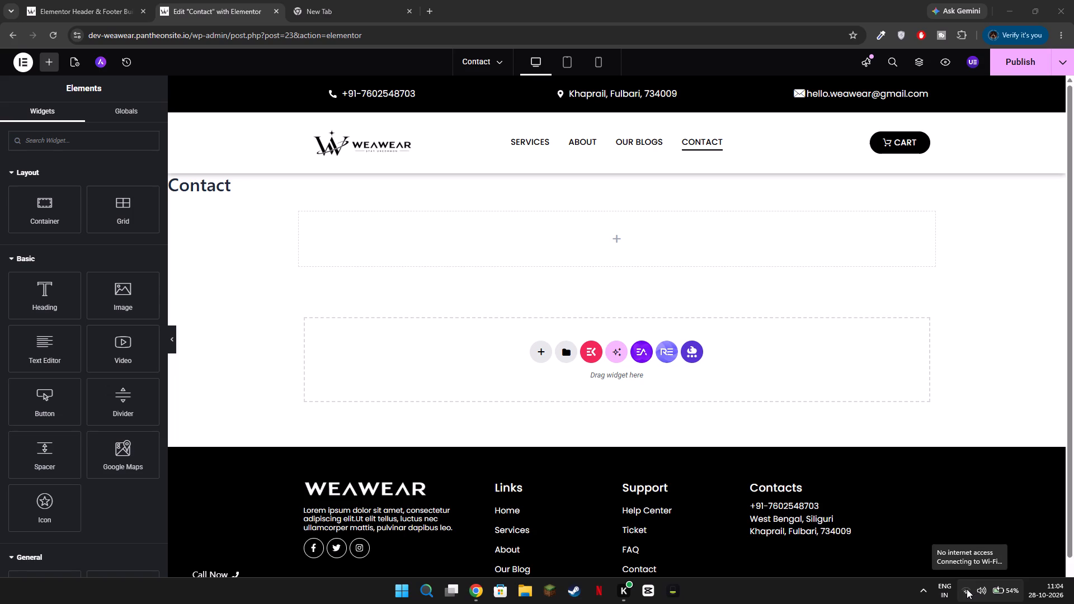
# Check the status of the Airtel Wi-Fi connection and return to the Contact page editor.
pyautogui.click(967, 589)
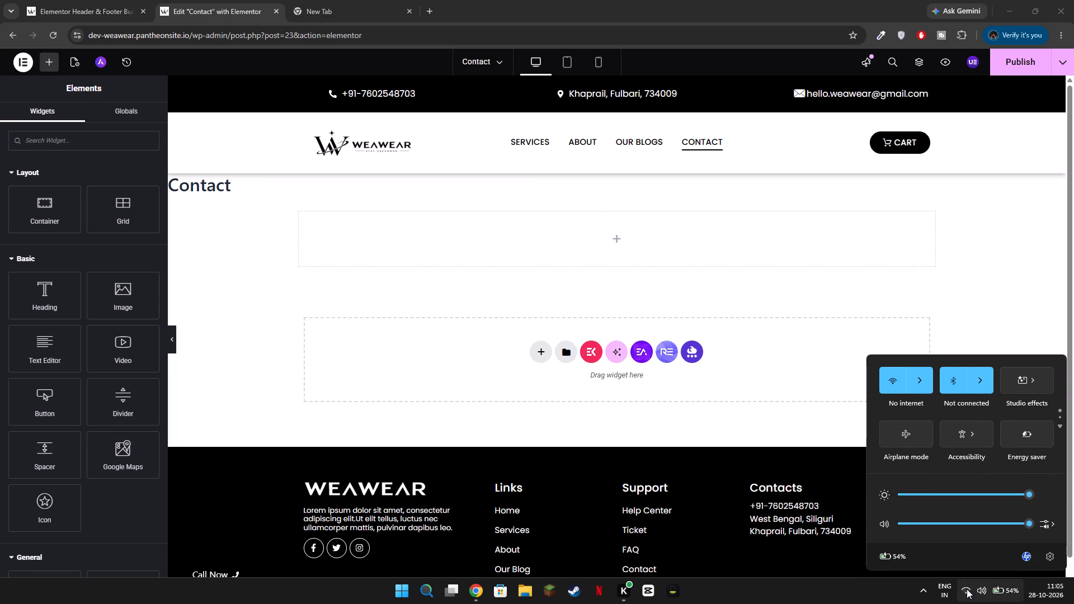
pyautogui.click(967, 589)
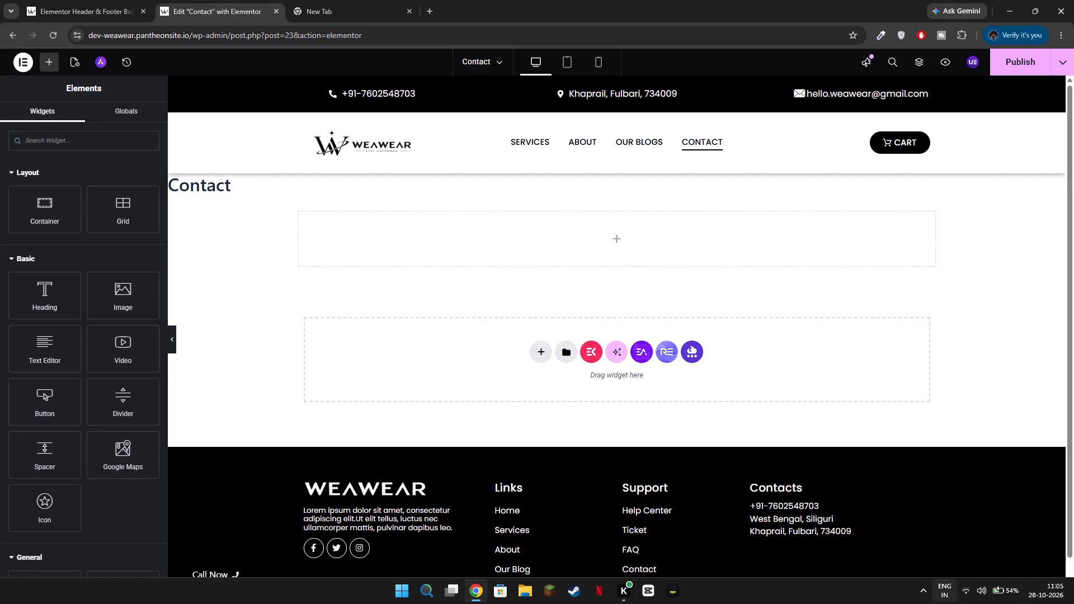
pyautogui.click(931, 603)
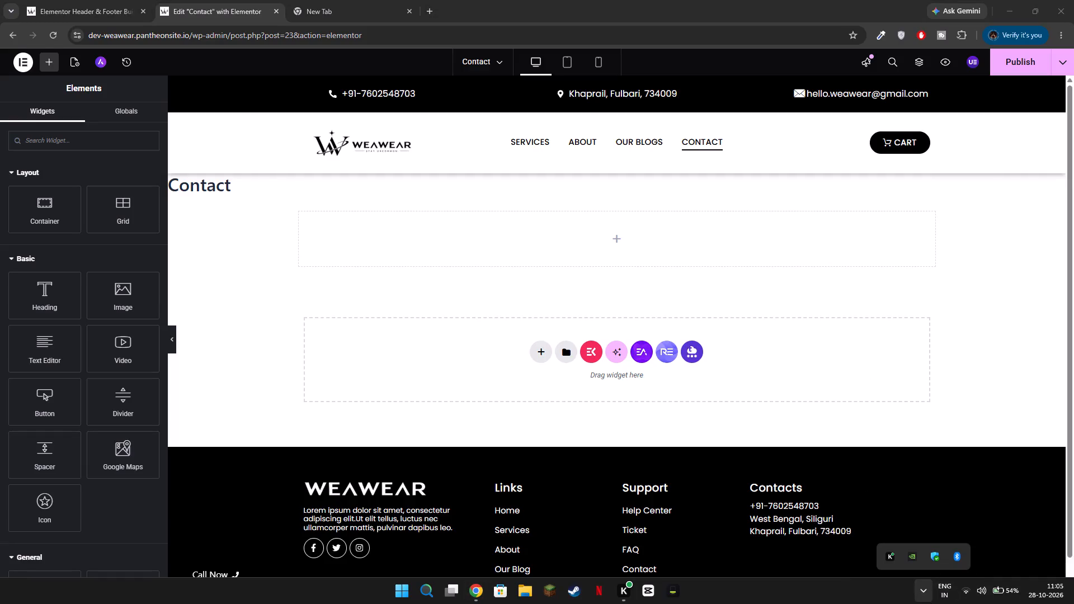
pyautogui.click(931, 603)
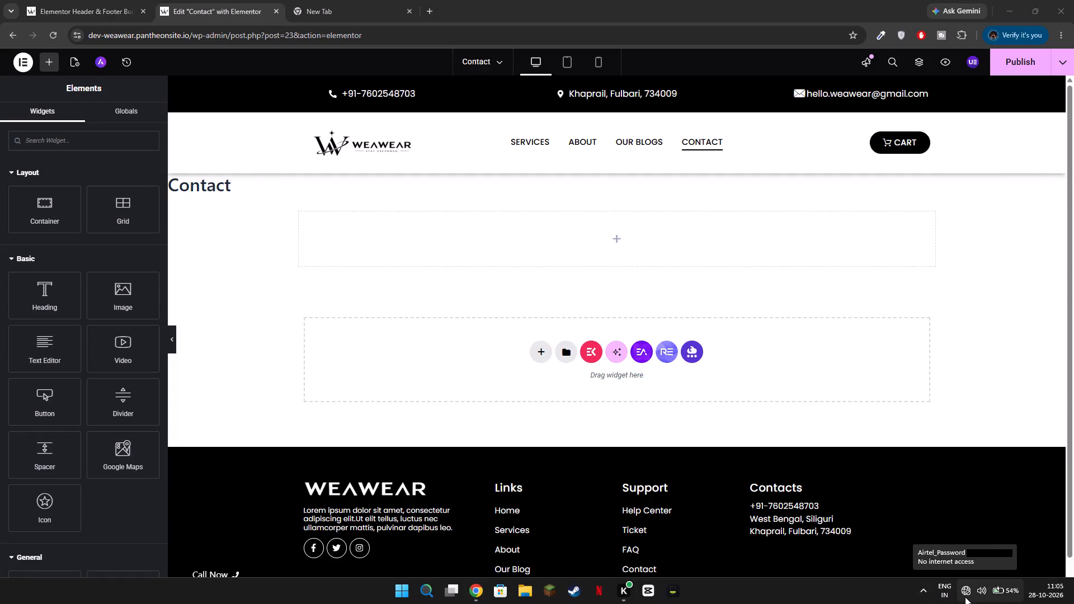
pyautogui.click(964, 589)
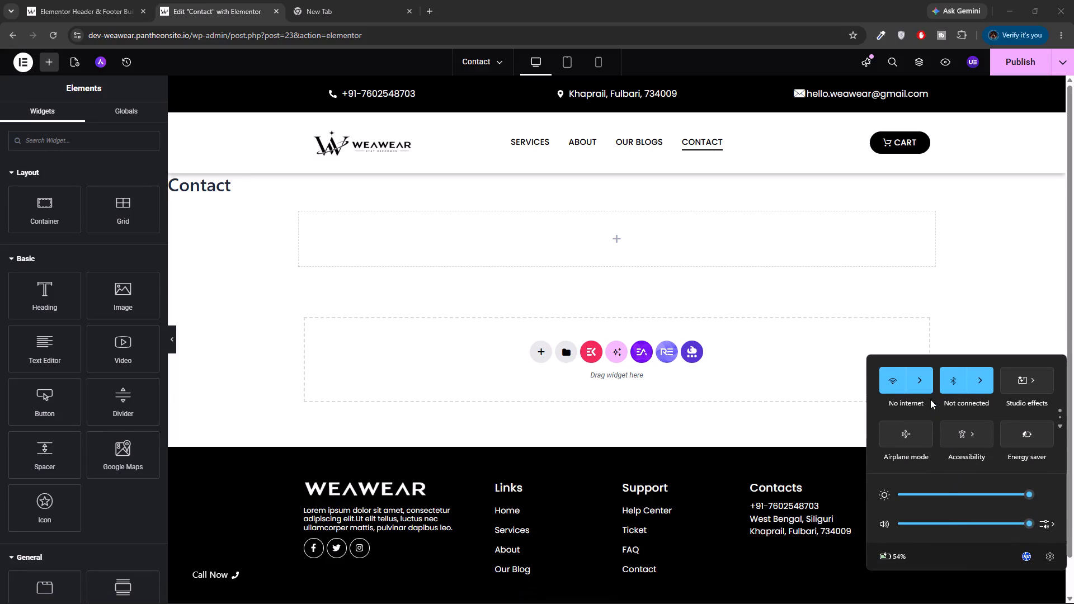
pyautogui.click(924, 379)
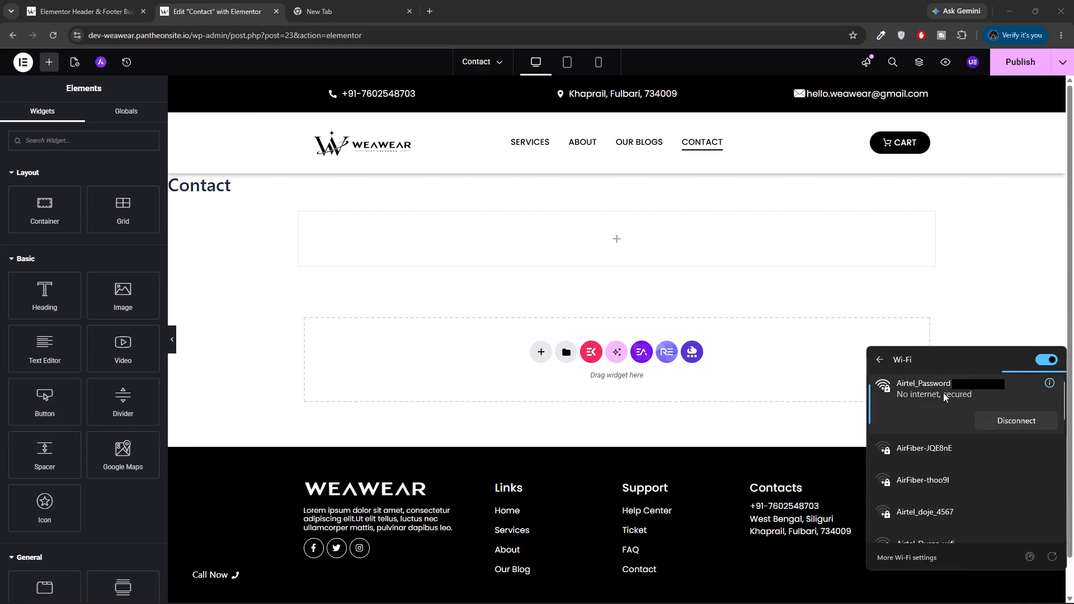
pyautogui.click(880, 357)
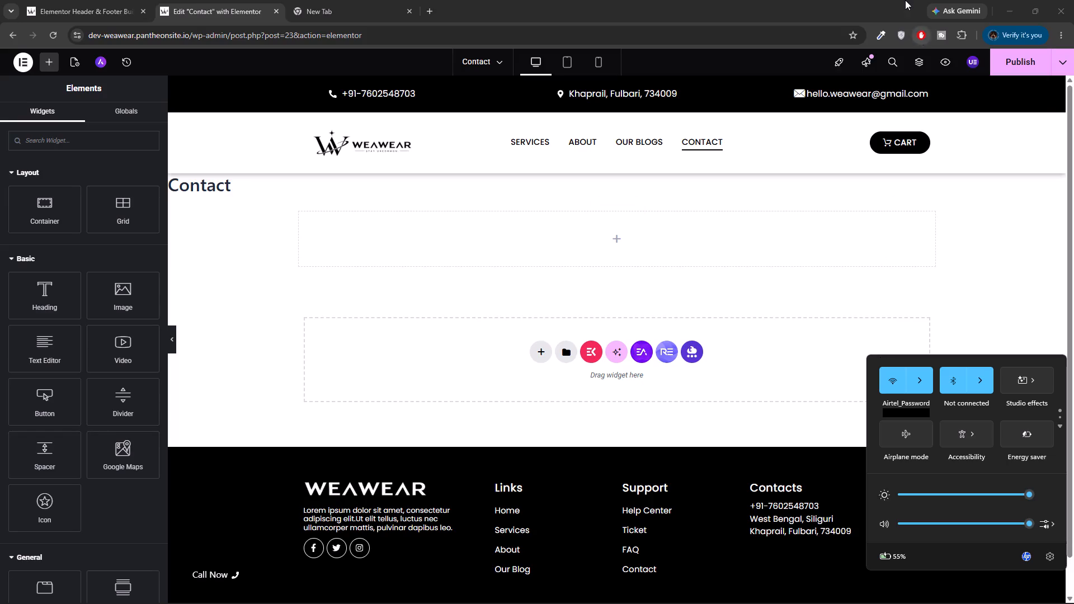
pyautogui.click(812, 0)
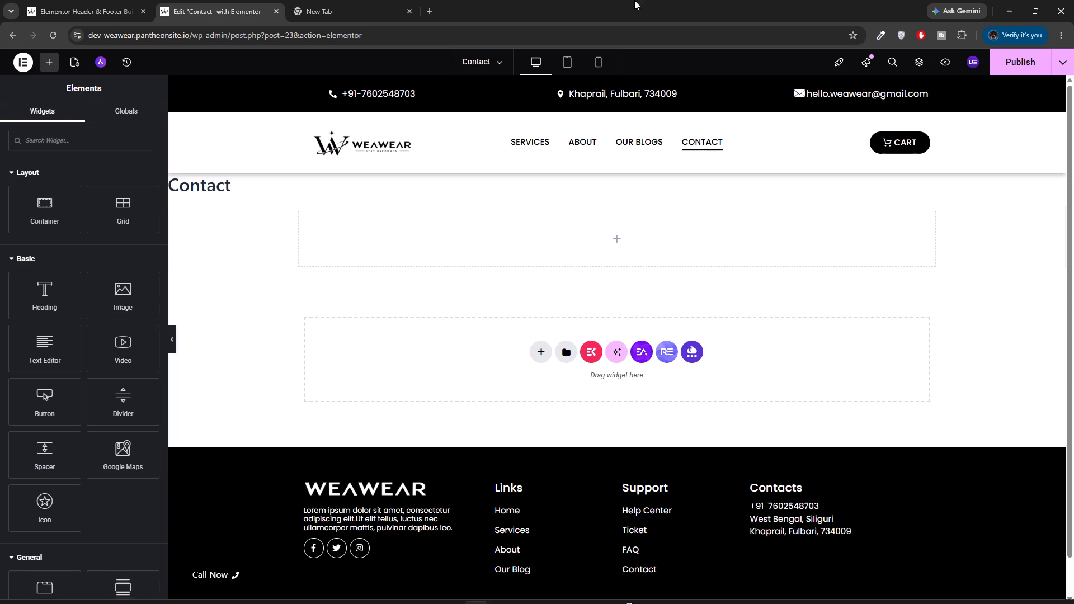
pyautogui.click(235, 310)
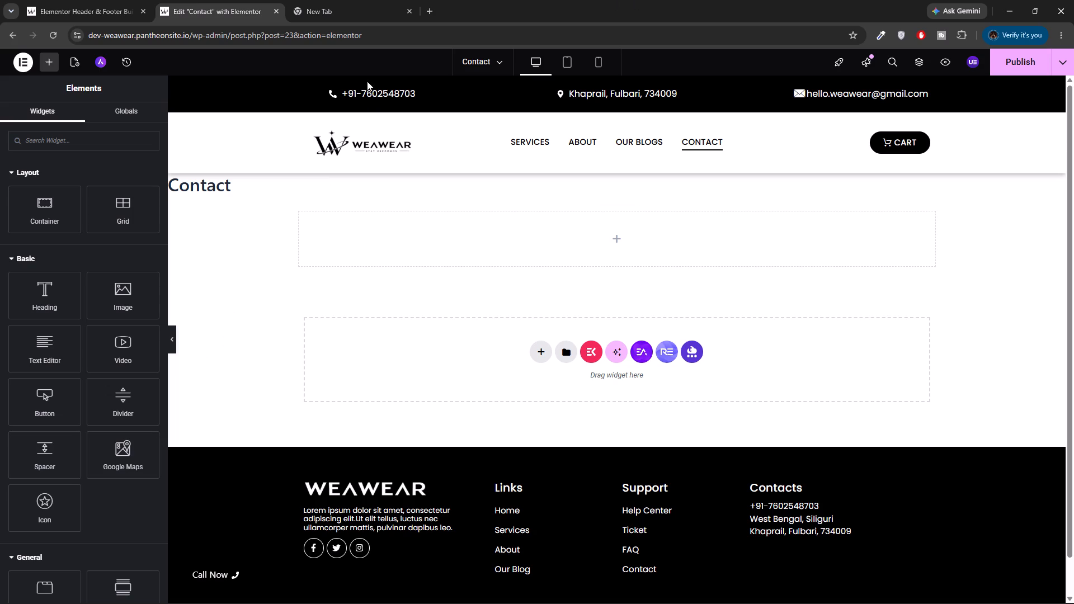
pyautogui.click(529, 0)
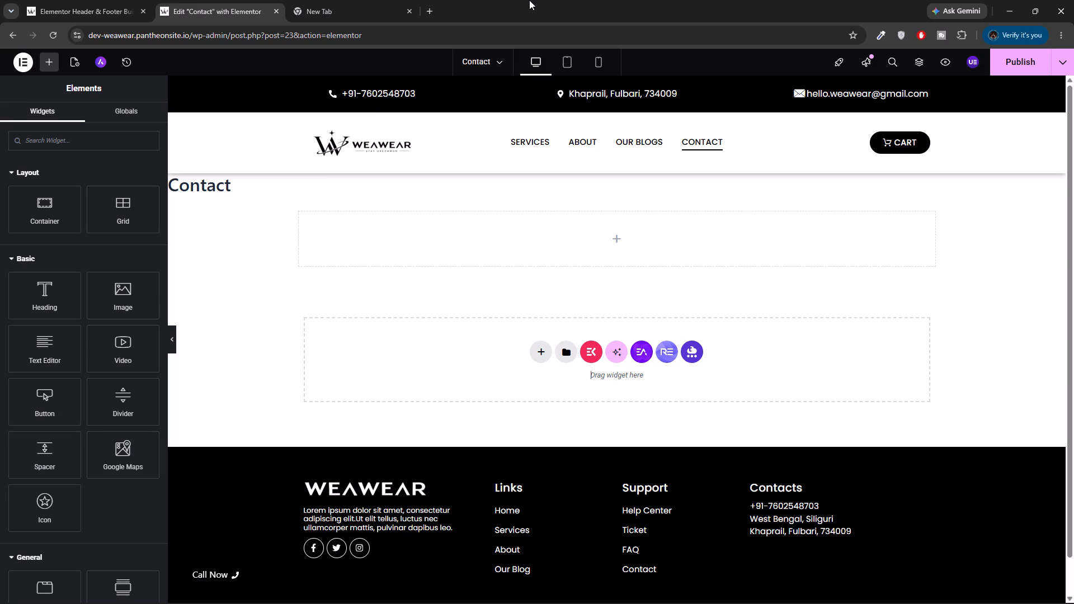
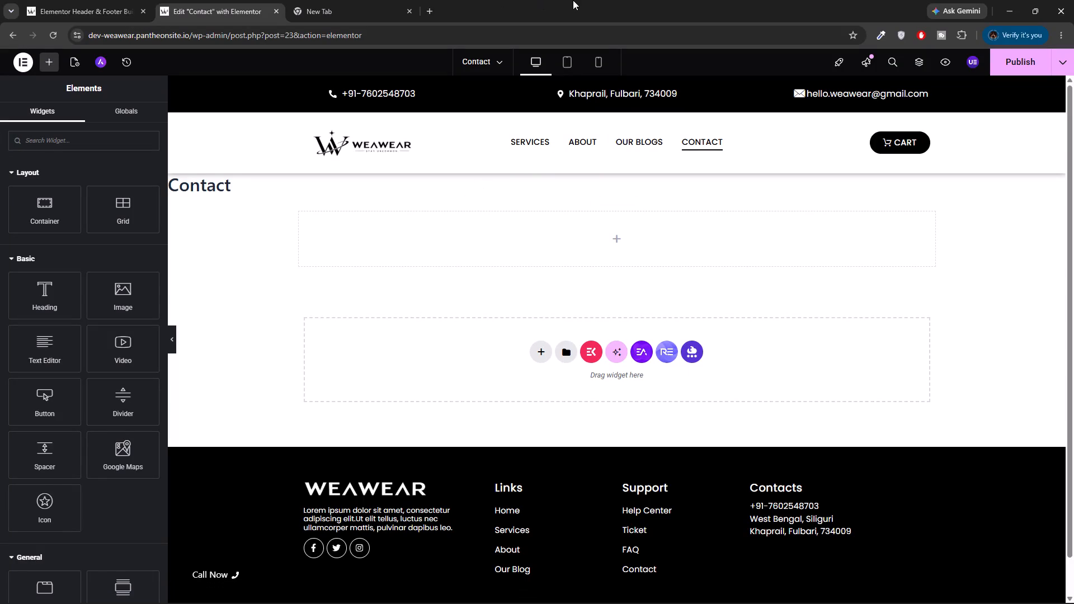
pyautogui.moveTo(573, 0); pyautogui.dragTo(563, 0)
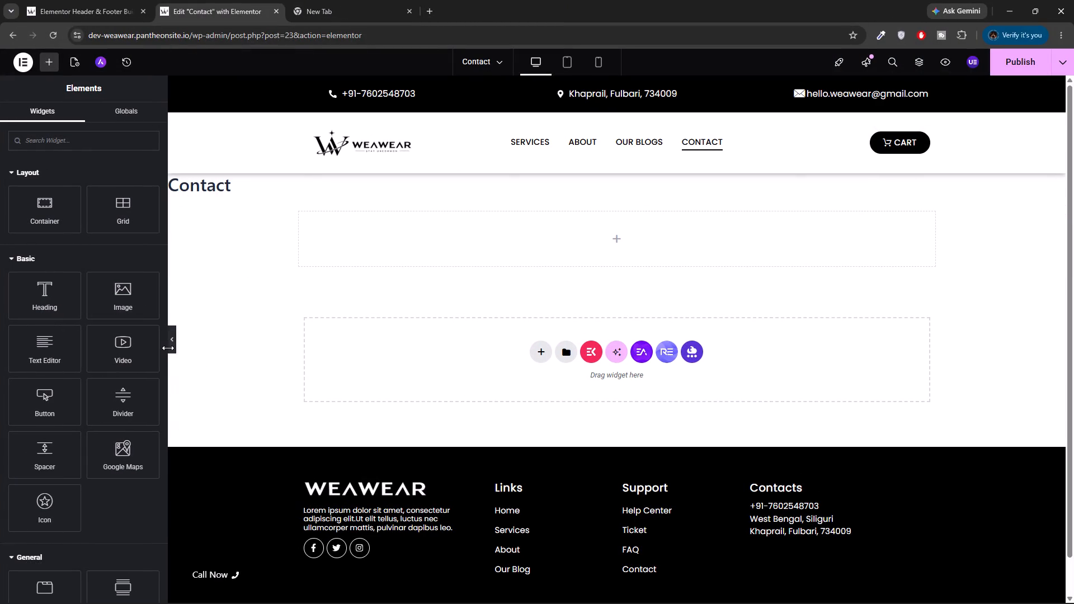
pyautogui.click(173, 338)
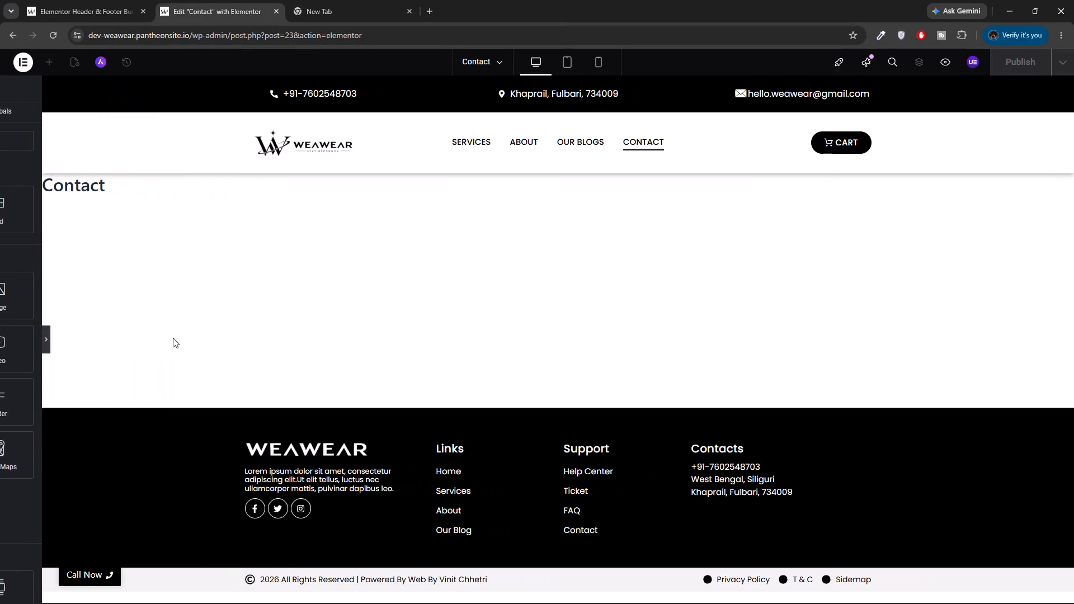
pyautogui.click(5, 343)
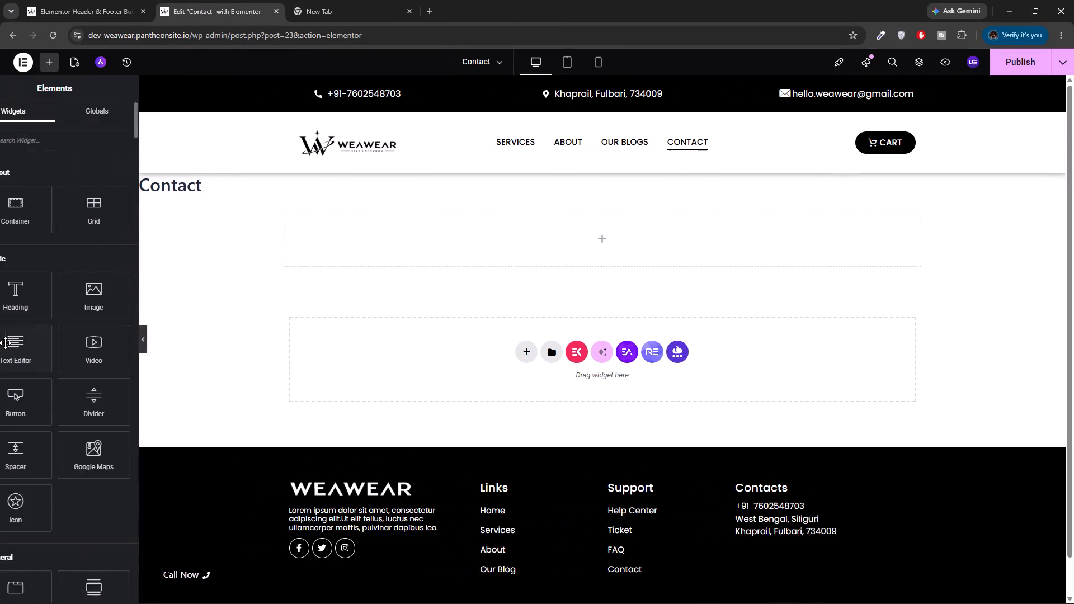
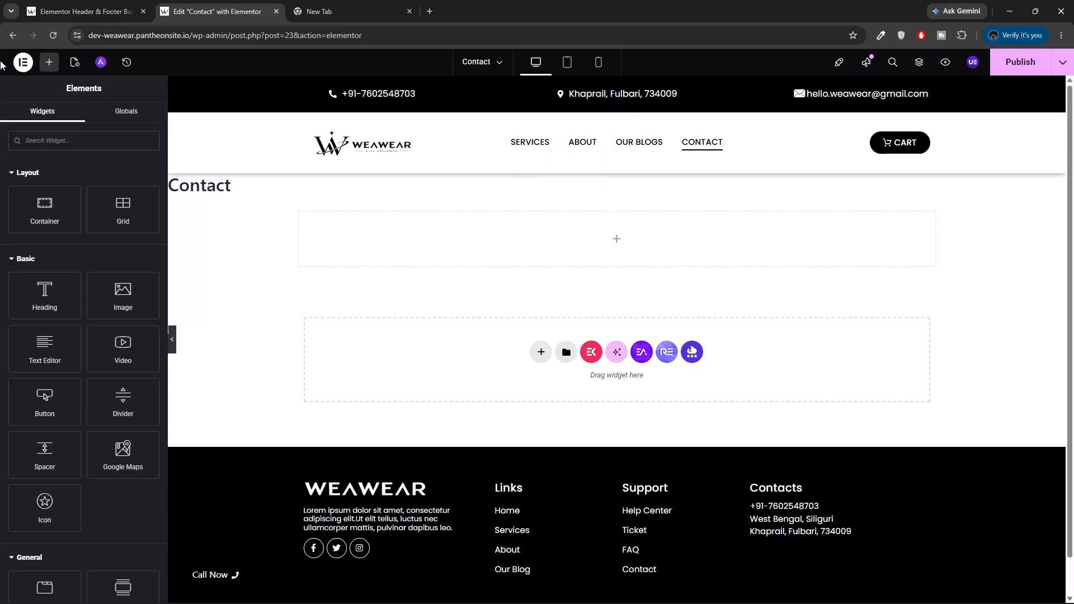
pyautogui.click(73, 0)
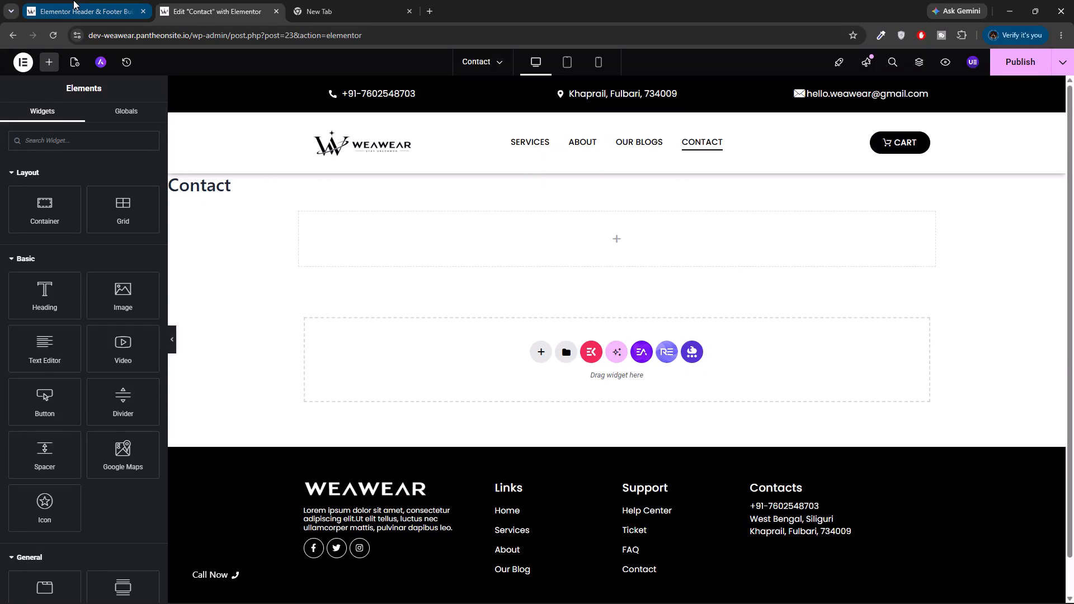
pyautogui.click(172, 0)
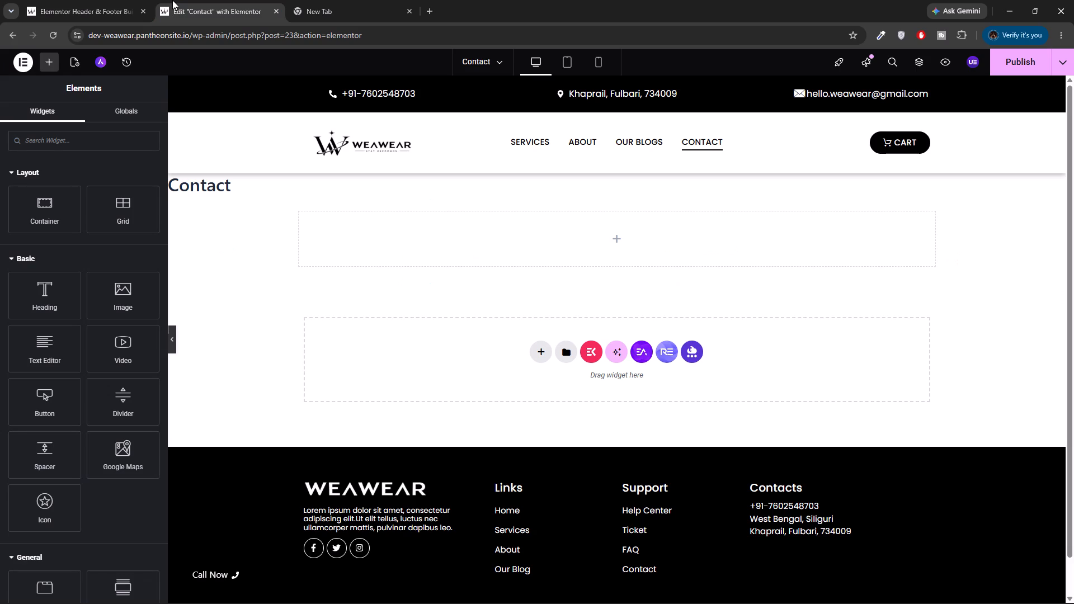
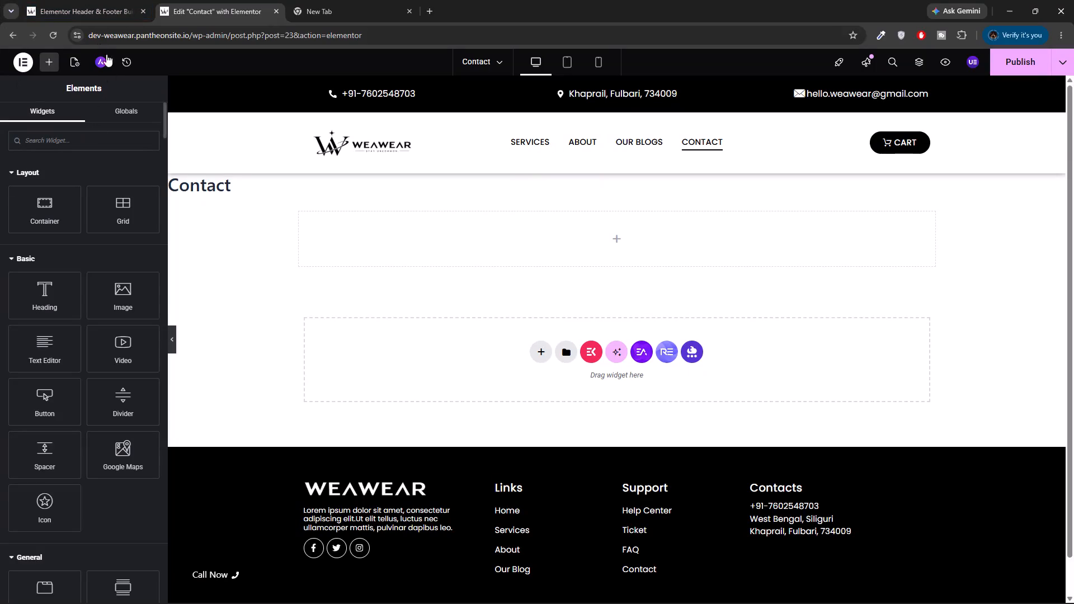
# Turn on Hide Title in the Contact page's settings.
pyautogui.click(78, 61)
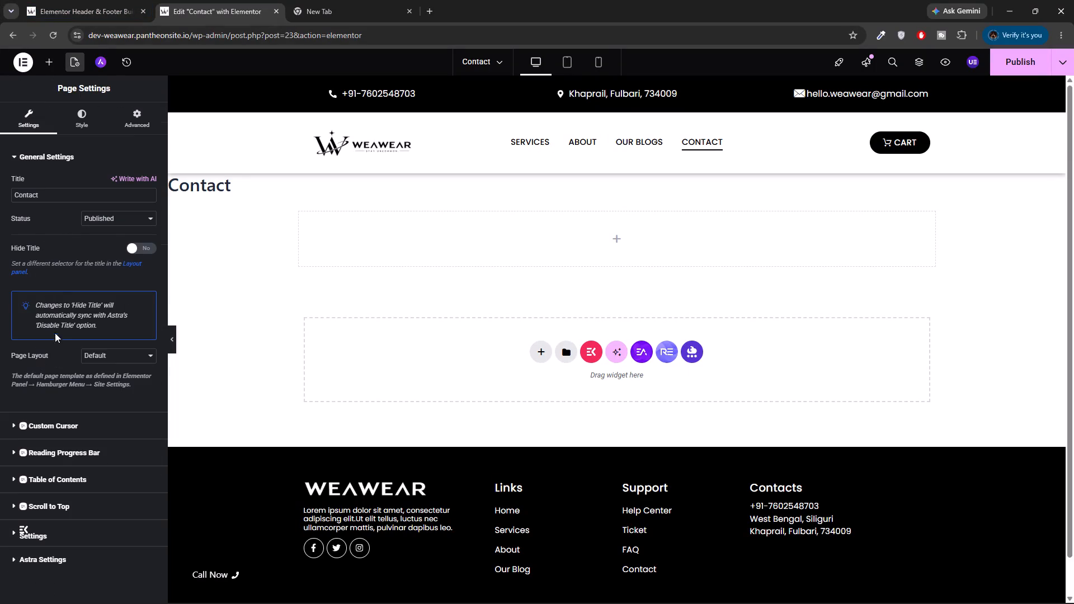
pyautogui.click(138, 240)
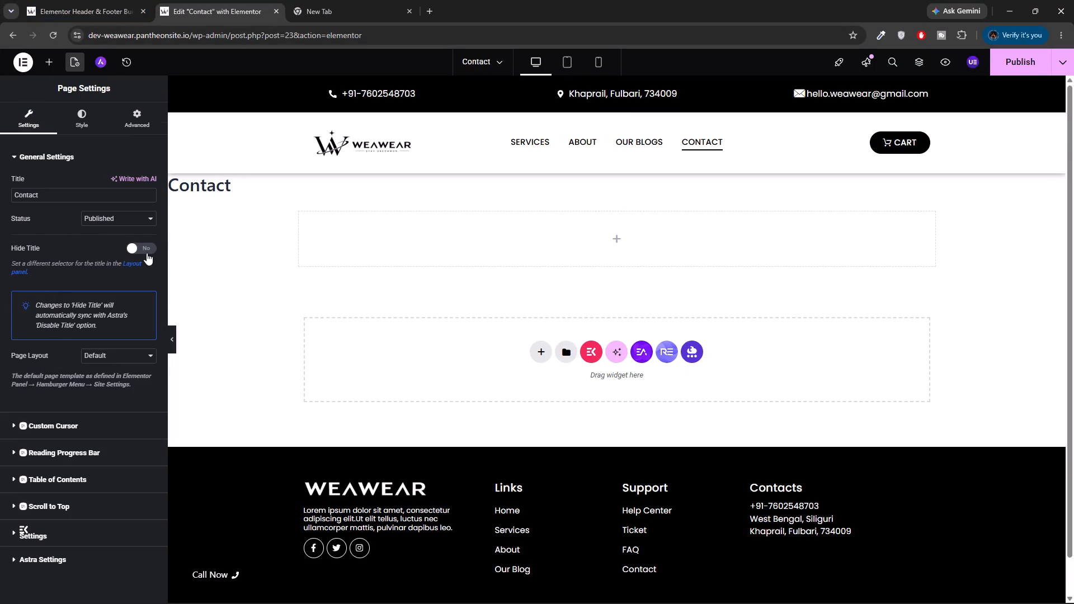
pyautogui.click(147, 253)
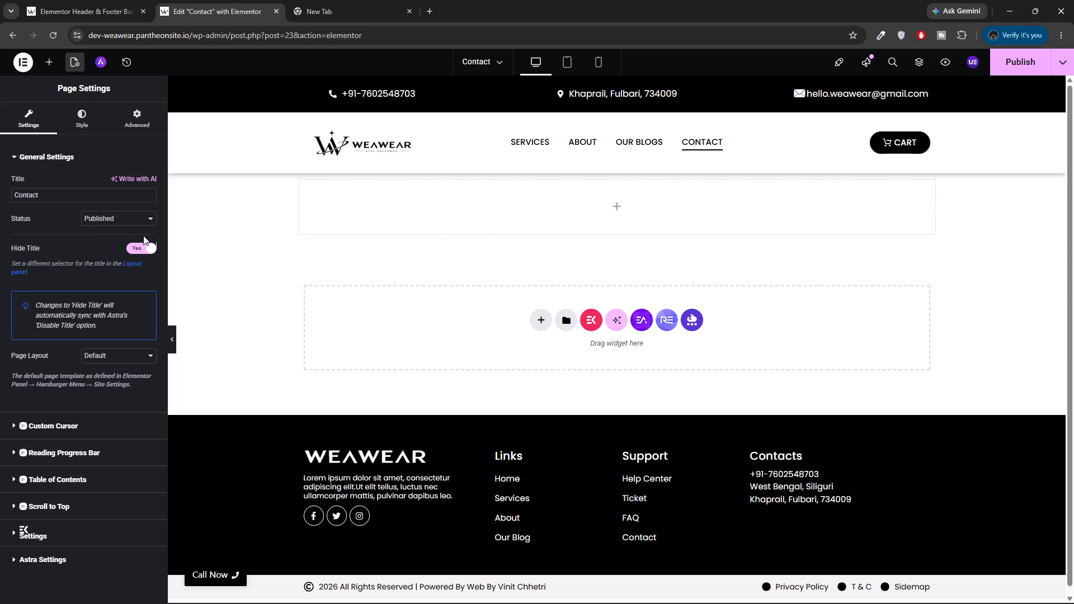
# Delete the empty container below the page header.
pyautogui.click(428, 221)
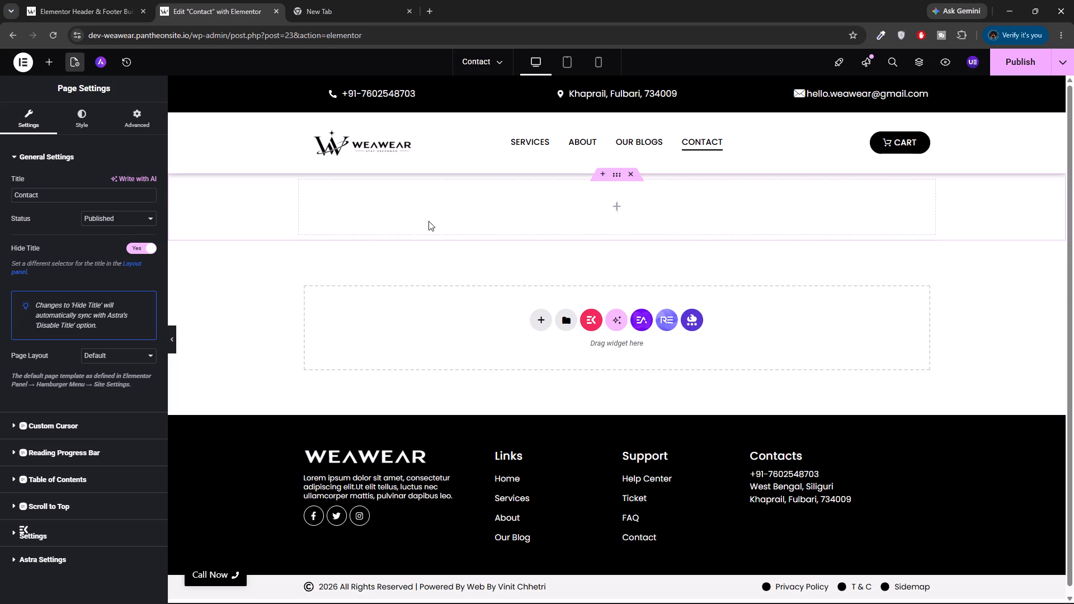
pyautogui.click(633, 170)
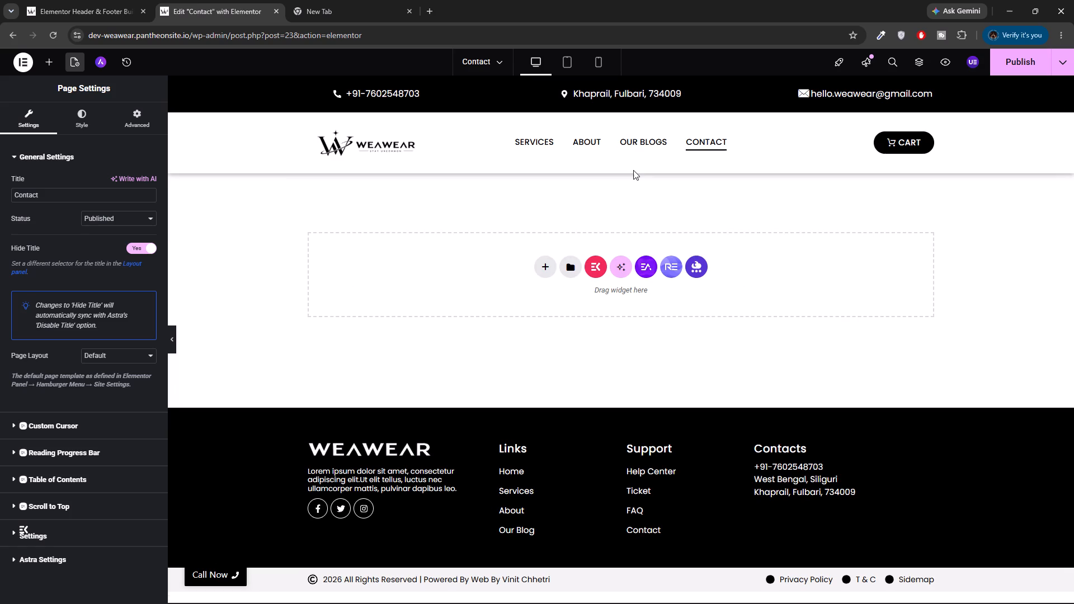
# Add a new Flexbox container with a single-column, downward-direction structure to the page.
pyautogui.click(540, 271)
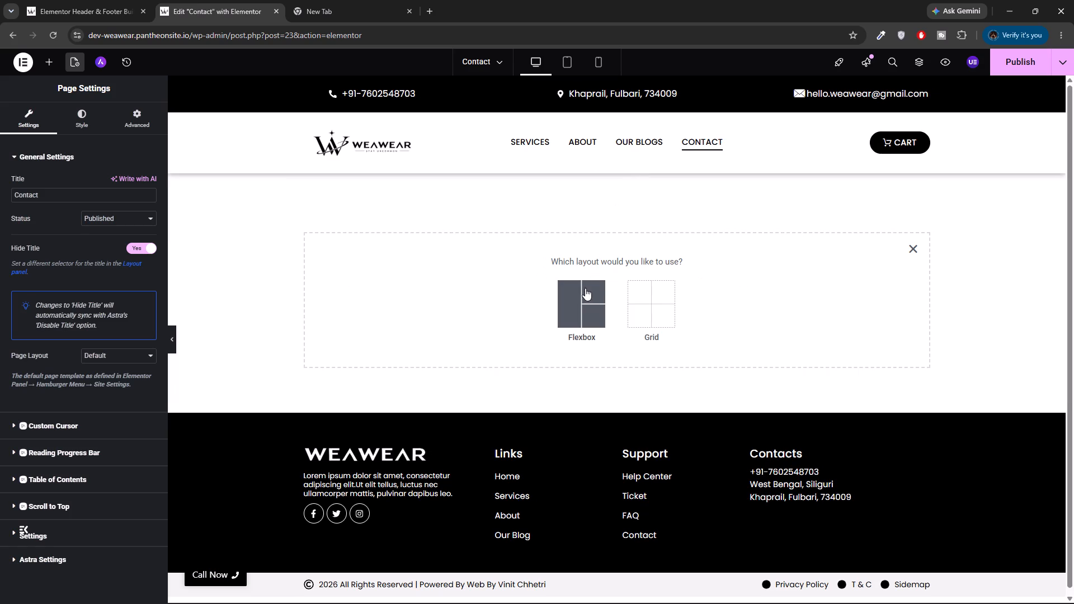
pyautogui.click(585, 288)
pyautogui.click(465, 283)
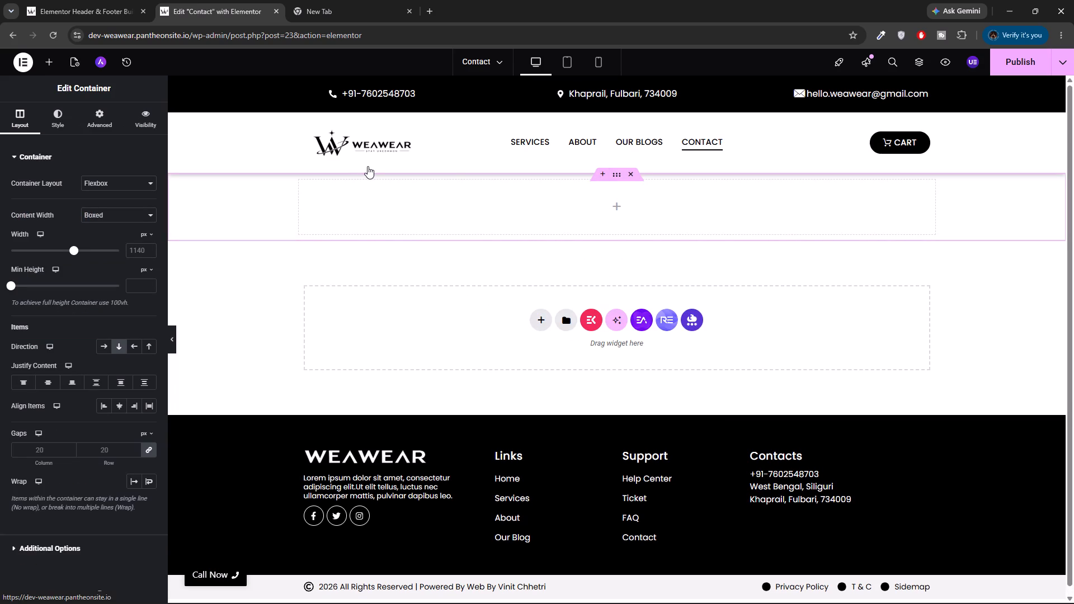
# Look through the new container's layout, style and advanced settings and the available widgets.
pyautogui.click(53, 112)
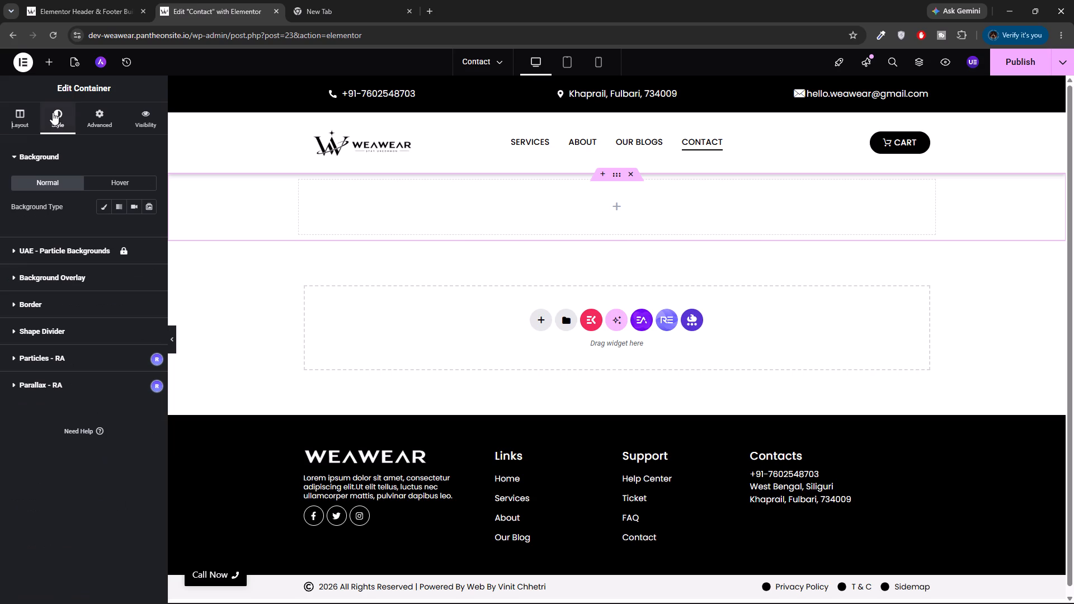
pyautogui.click(30, 119)
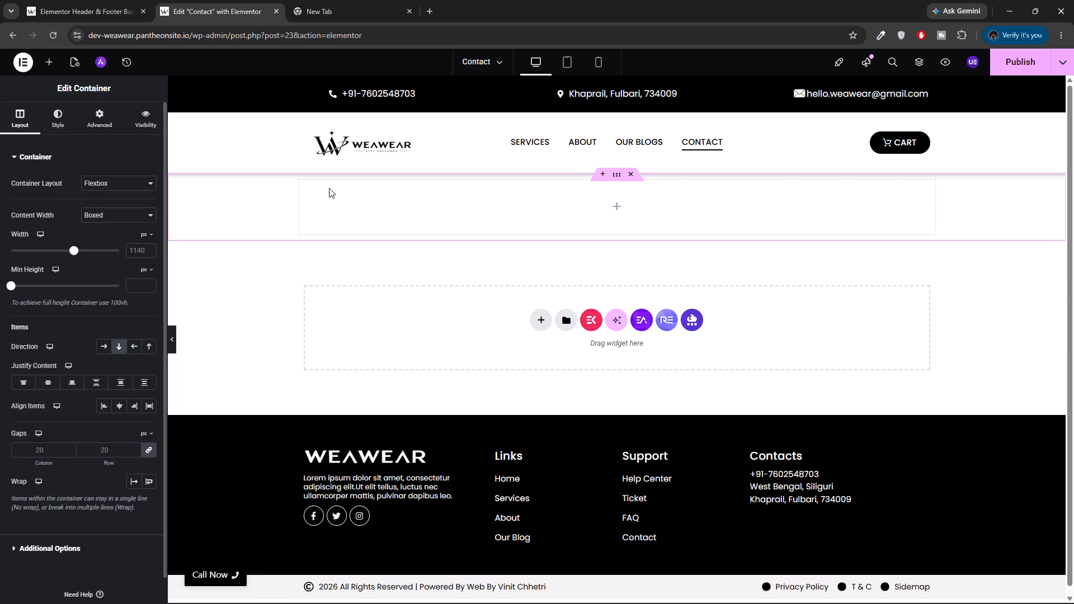
pyautogui.scroll(-7, 0, 556)
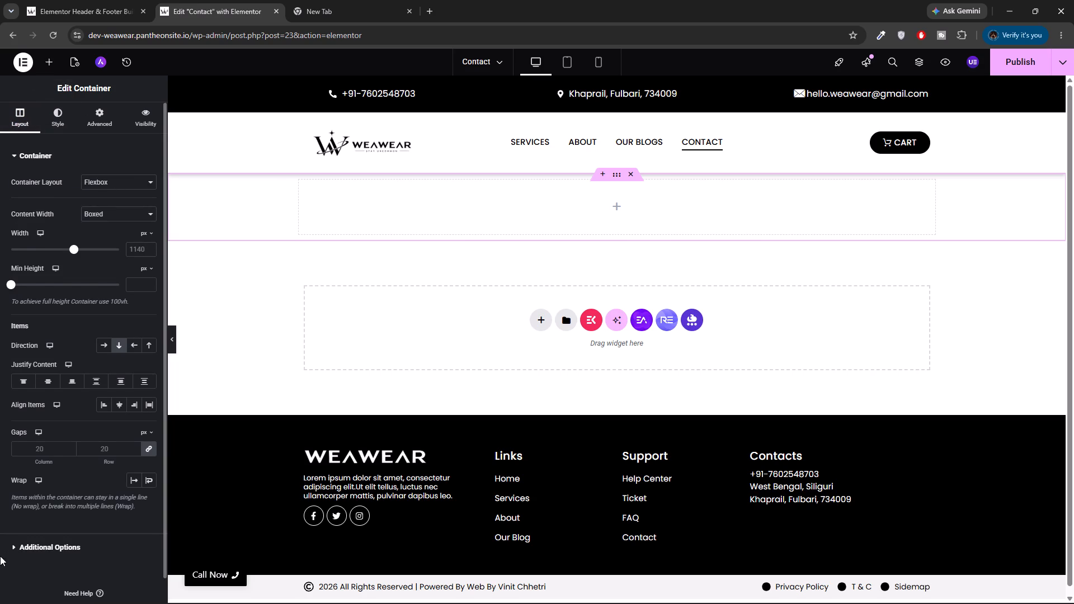
pyautogui.scroll(4, 0, 556)
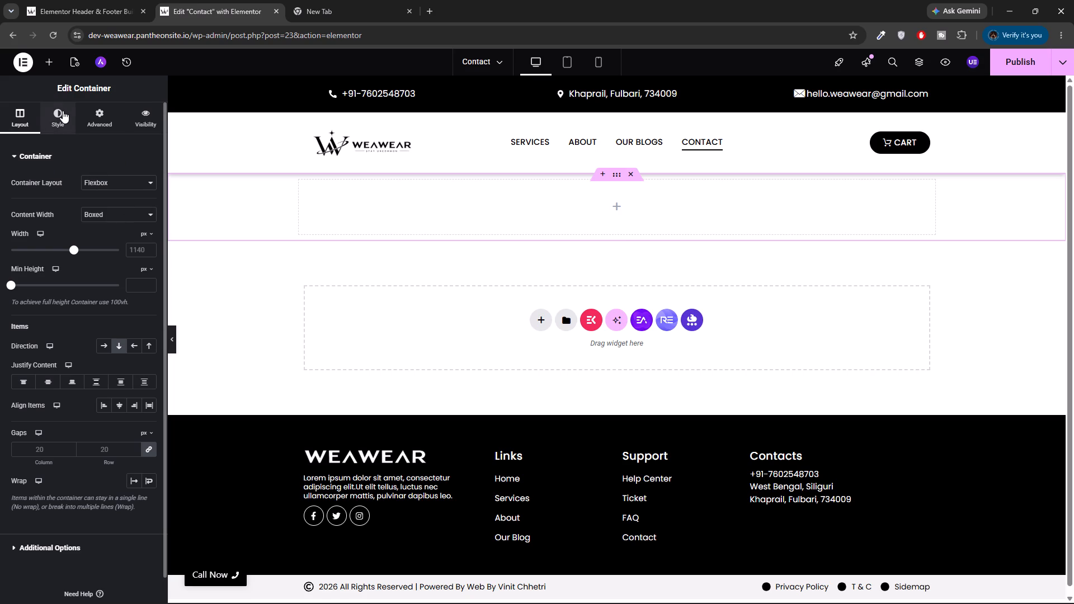
pyautogui.click(616, 175)
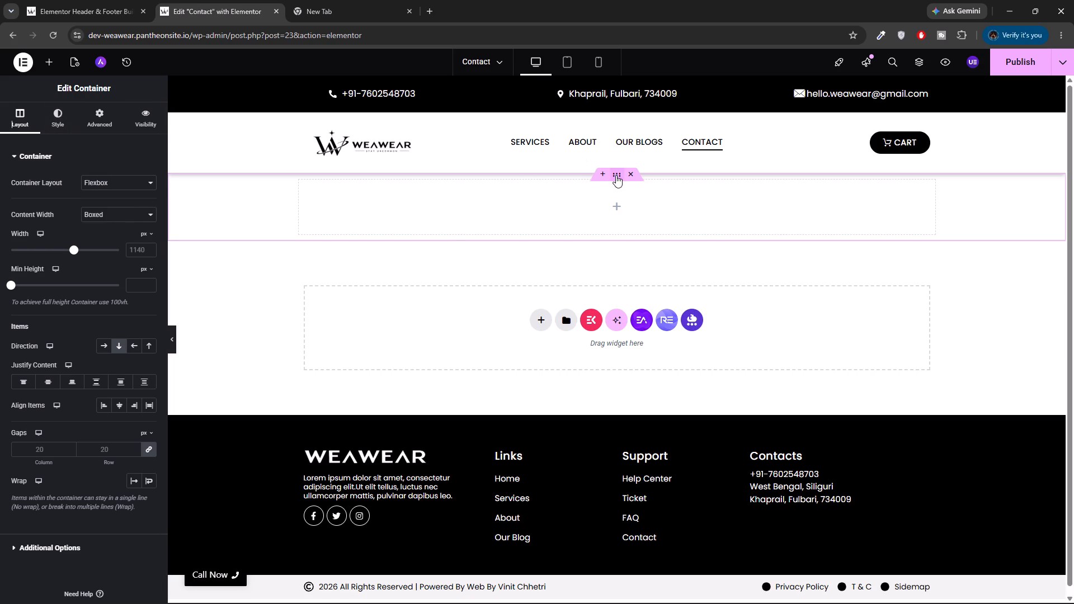
pyautogui.click(616, 175)
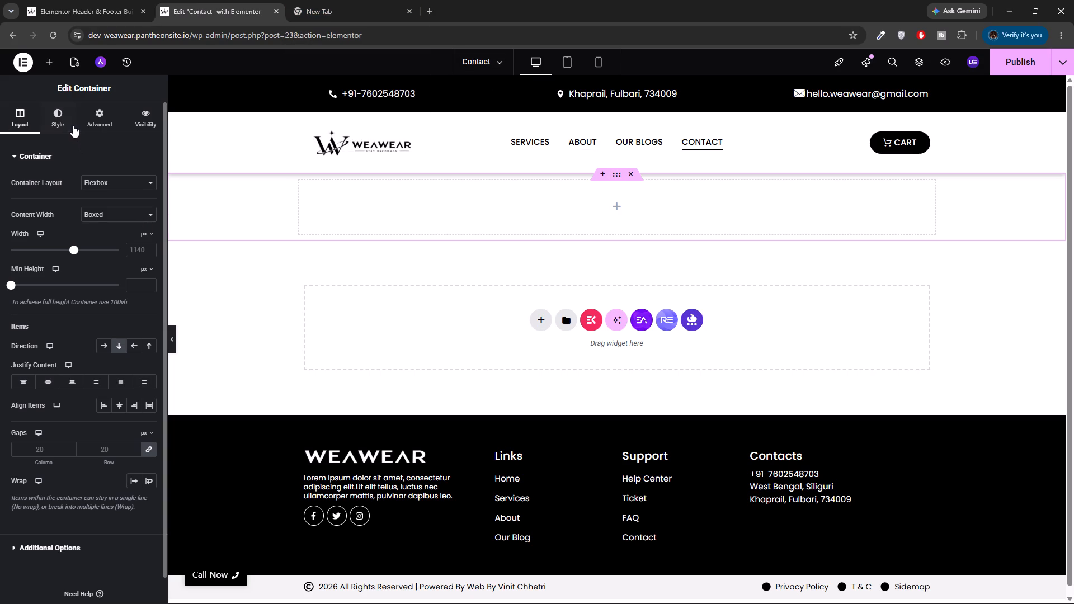
pyautogui.click(108, 120)
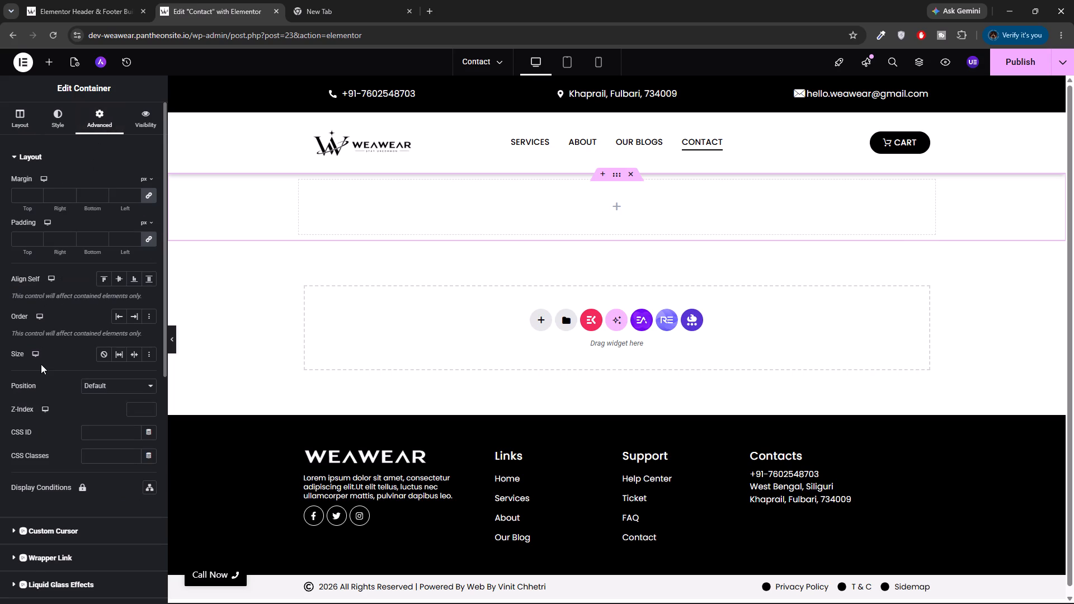
pyautogui.click(25, 121)
pyautogui.click(51, 68)
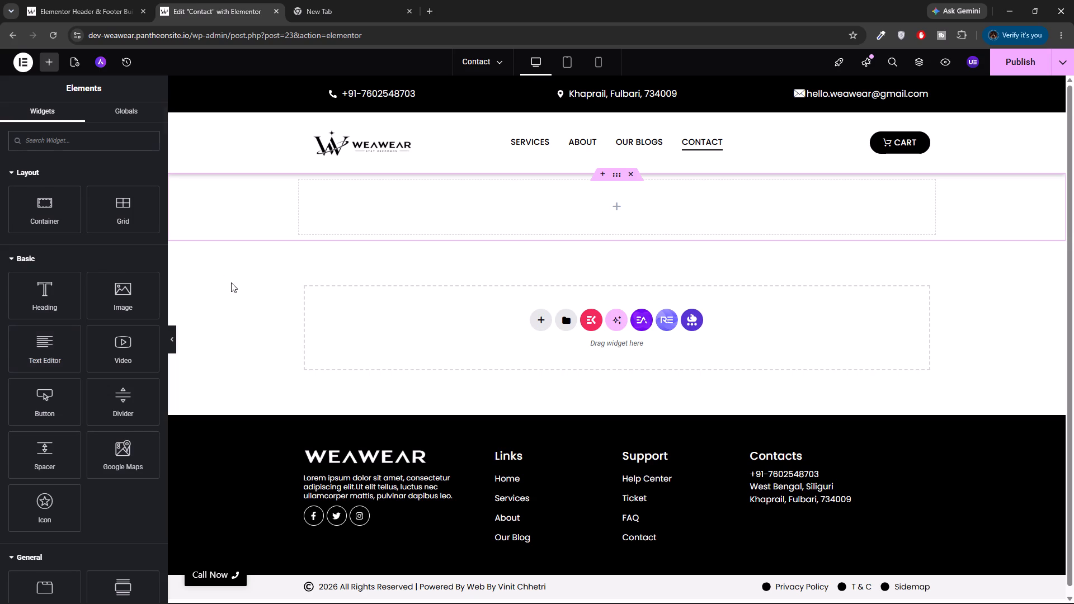
# Give the new container a Classic background and open the media selection for its background image.
pyautogui.click(615, 175)
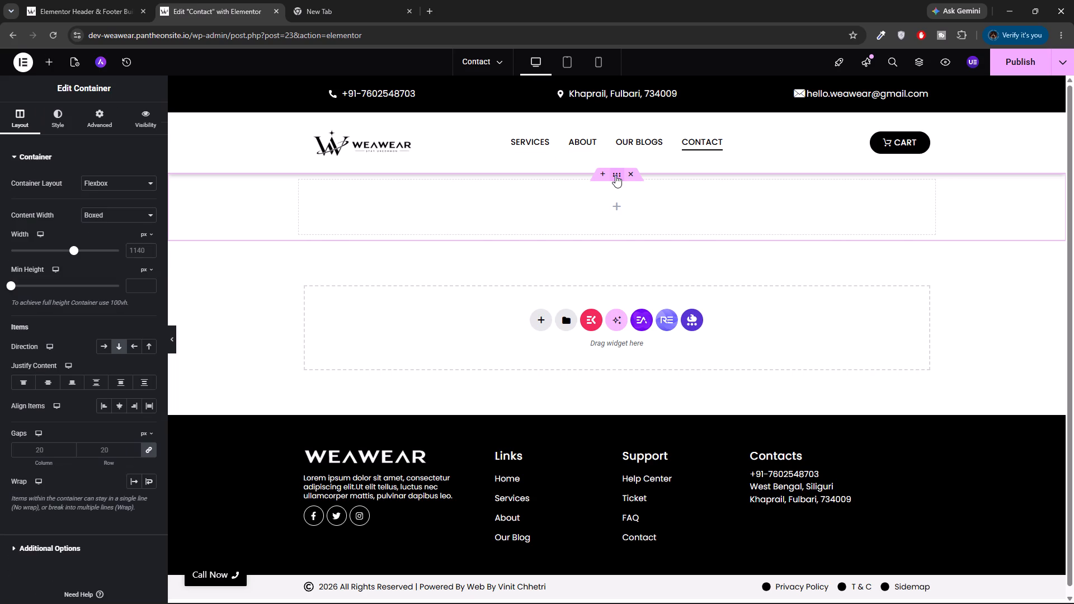
pyautogui.click(58, 117)
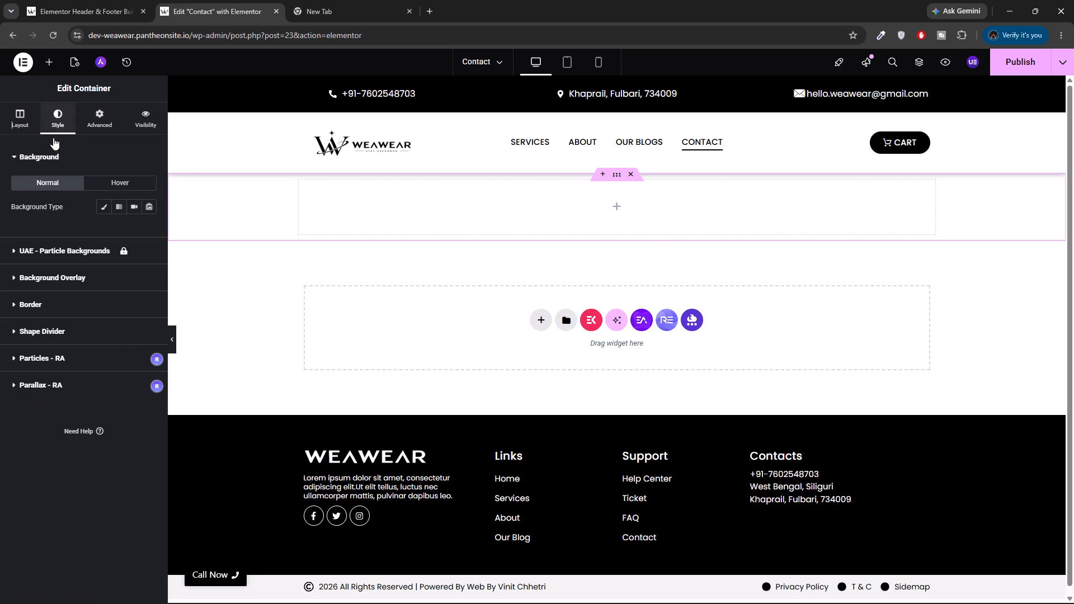
pyautogui.click(105, 207)
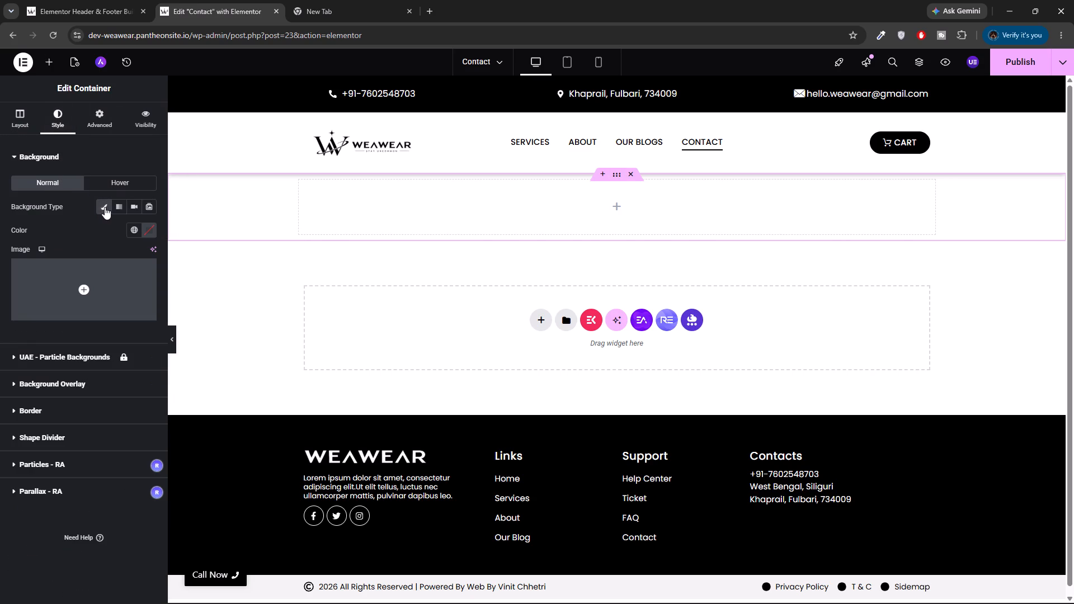
pyautogui.click(81, 292)
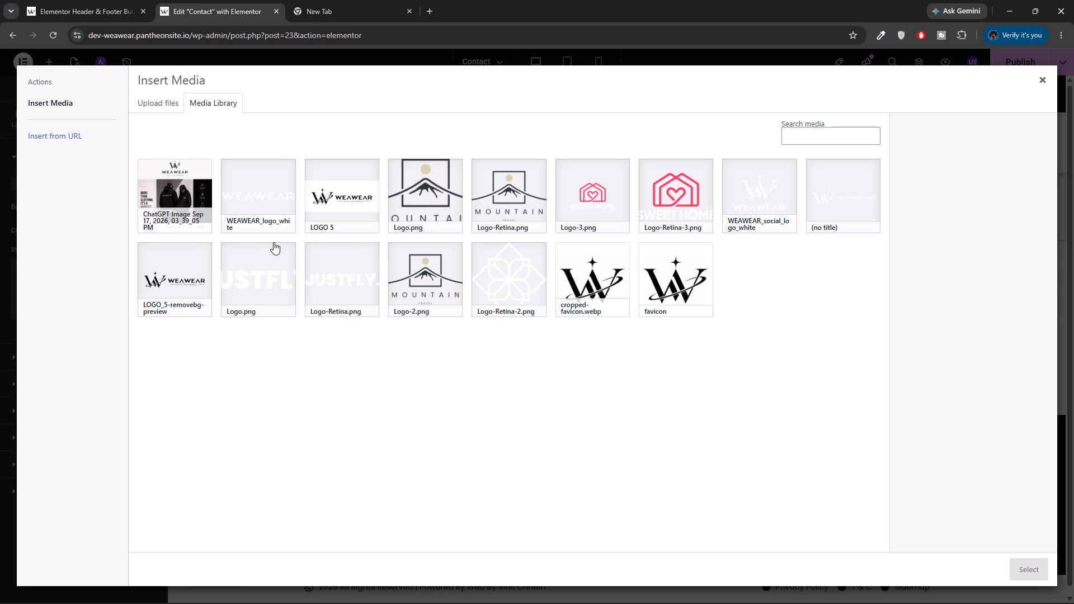
# Browse the Downloads, Desktop, Home and Documents folders, including webp, for a background image to upload, and leave the file selection without uploading.
pyautogui.click(162, 93)
pyautogui.click(162, 99)
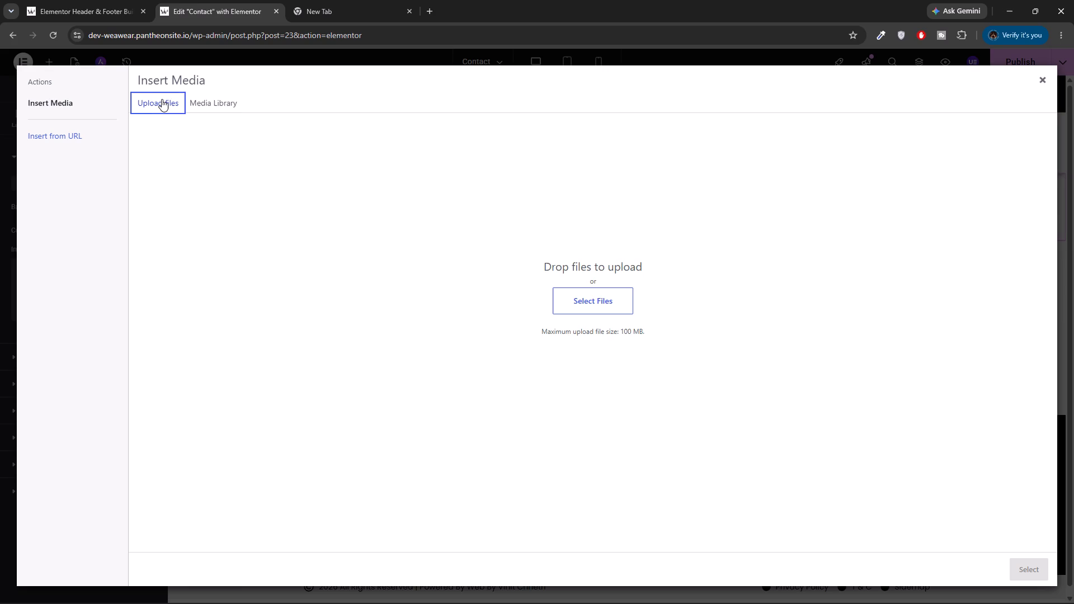
pyautogui.click(566, 295)
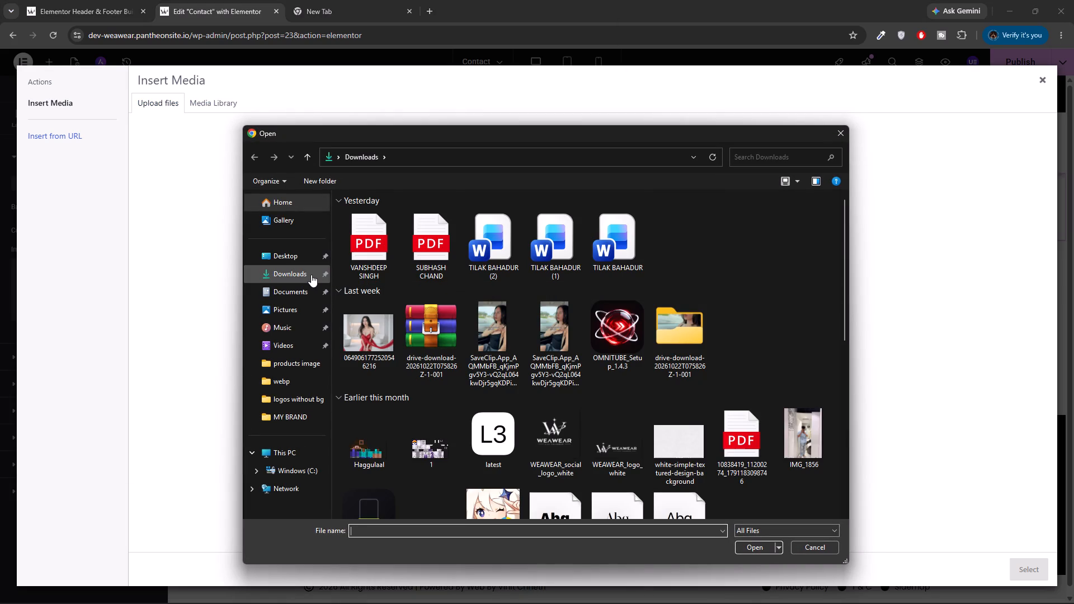
pyautogui.scroll(1, 461, 333)
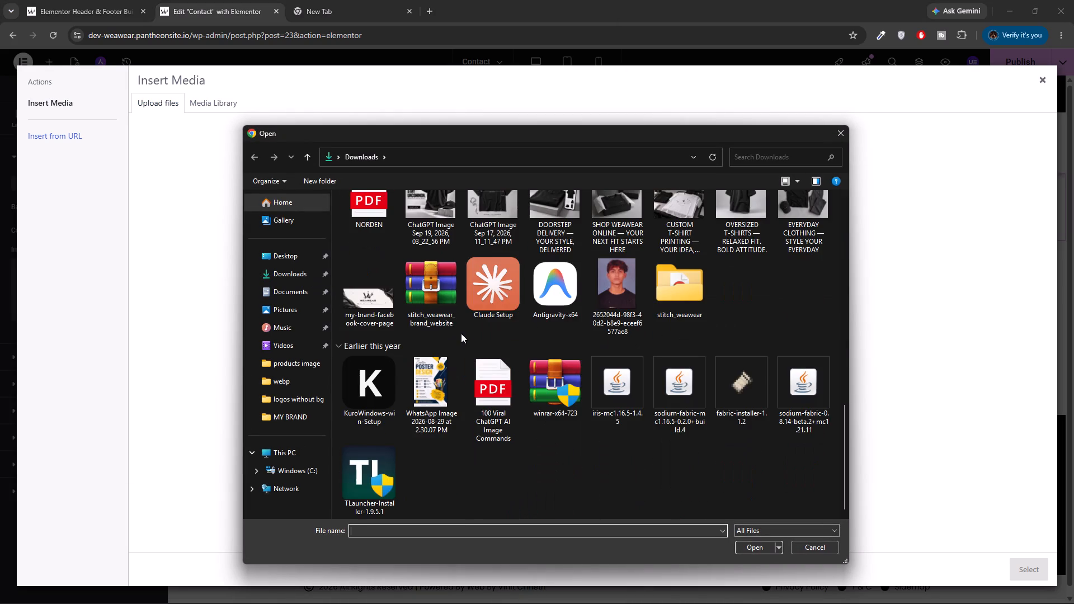
pyautogui.scroll(1, 461, 333)
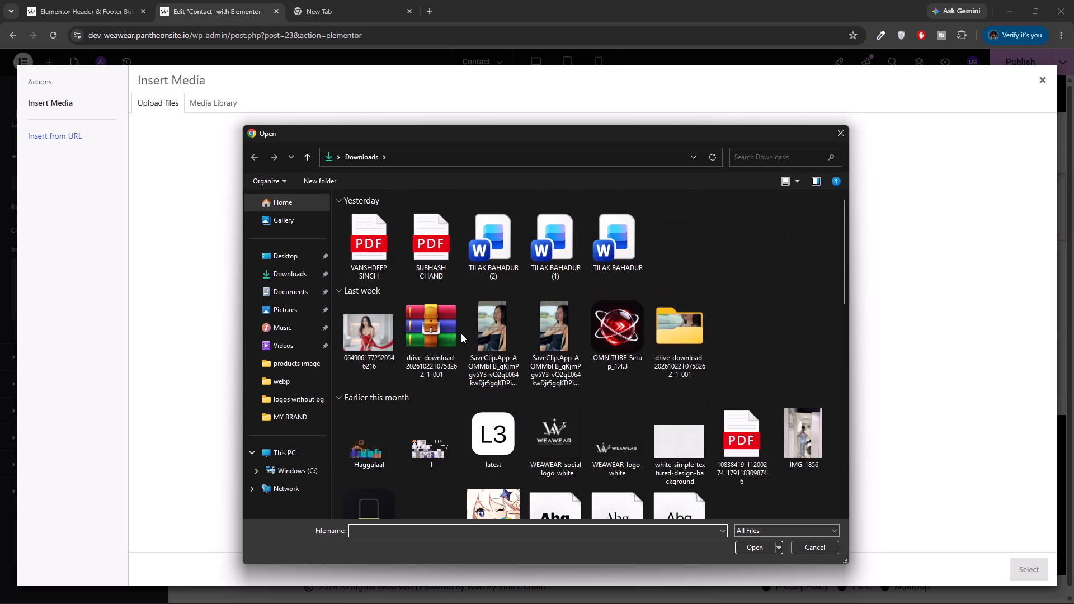
pyautogui.scroll(2, 461, 333)
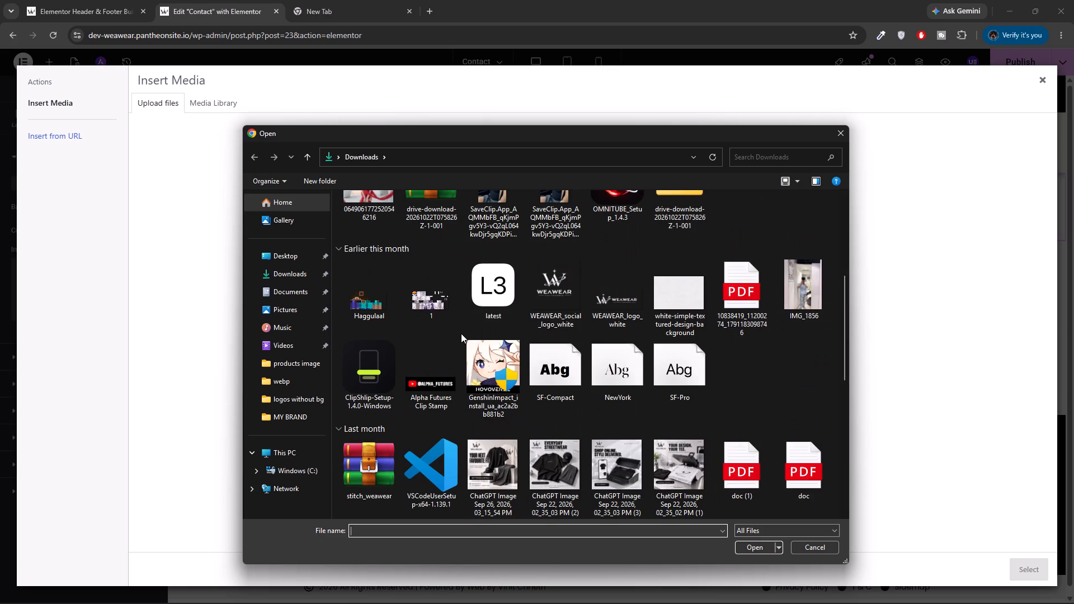
pyautogui.scroll(1, 461, 333)
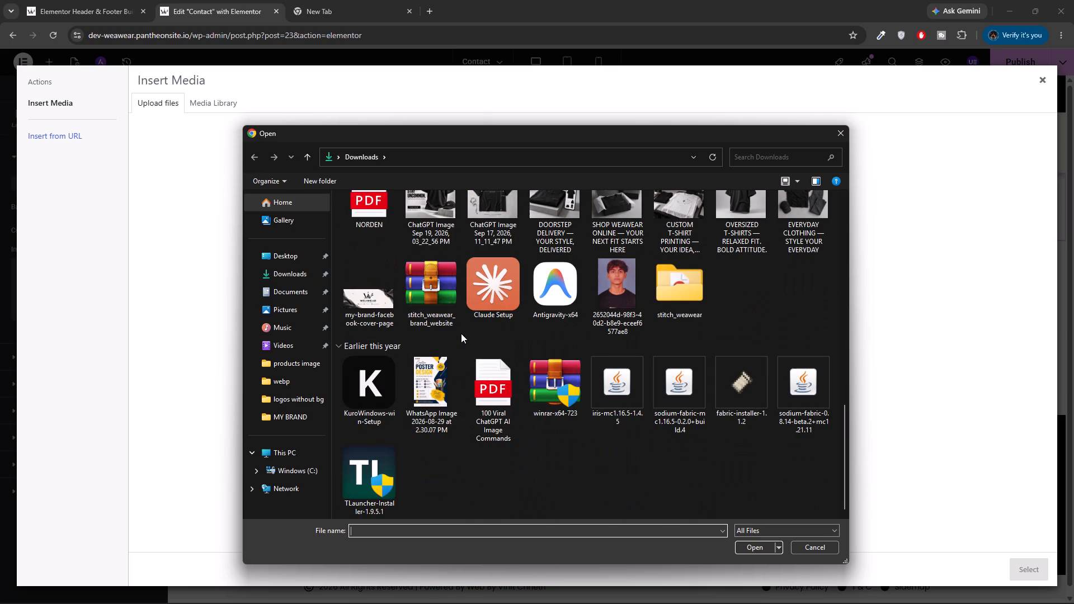
pyautogui.scroll(1, 461, 333)
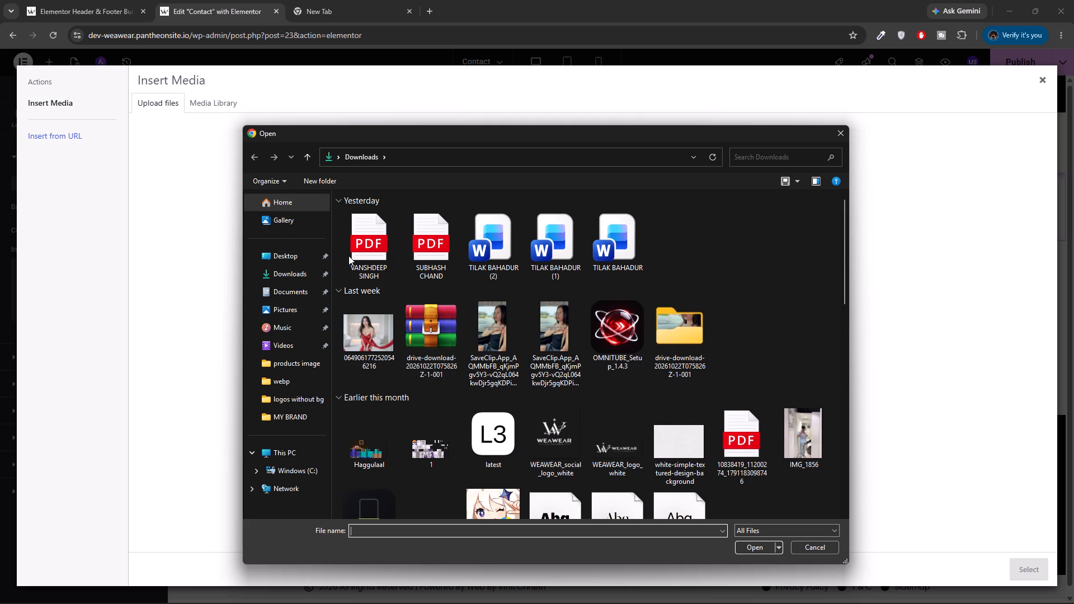
pyautogui.scroll(7, 348, 256)
pyautogui.scroll(2, 438, 221)
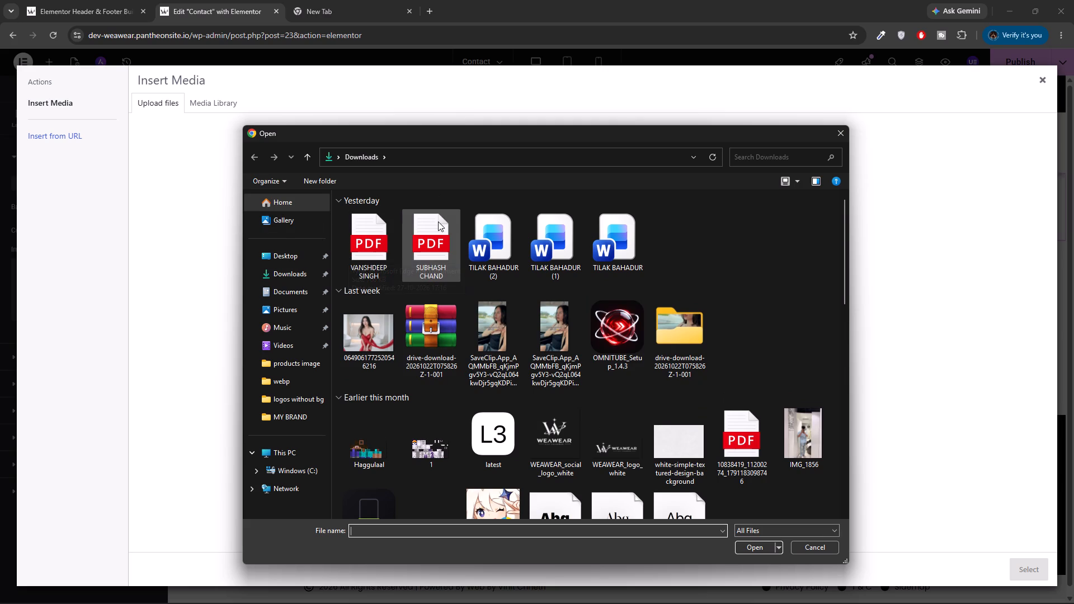
pyautogui.scroll(2, 438, 221)
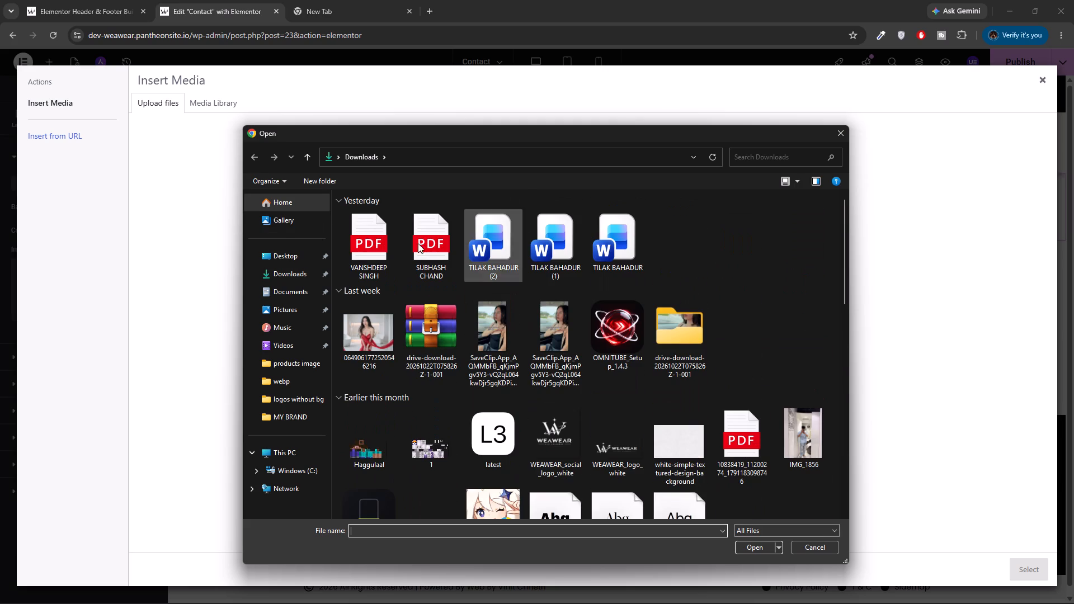
pyautogui.click(299, 252)
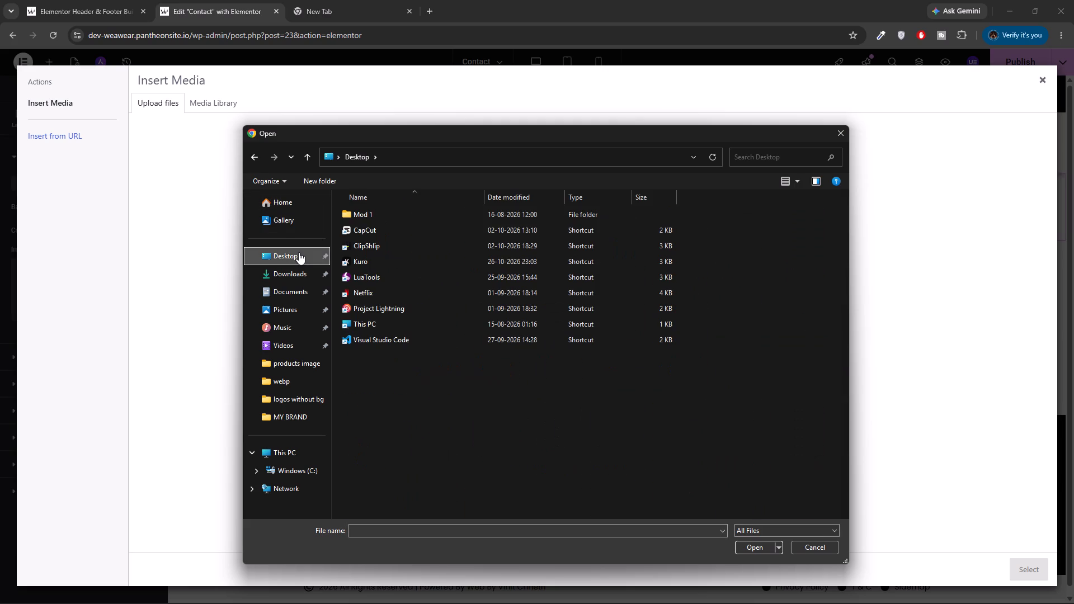
pyautogui.click(286, 201)
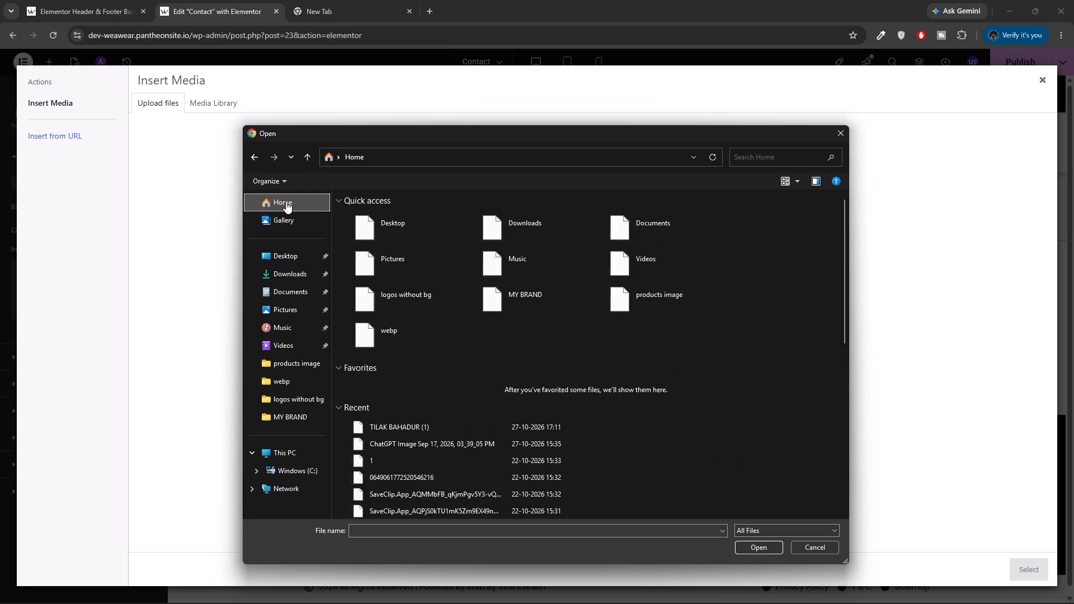
pyautogui.click(296, 277)
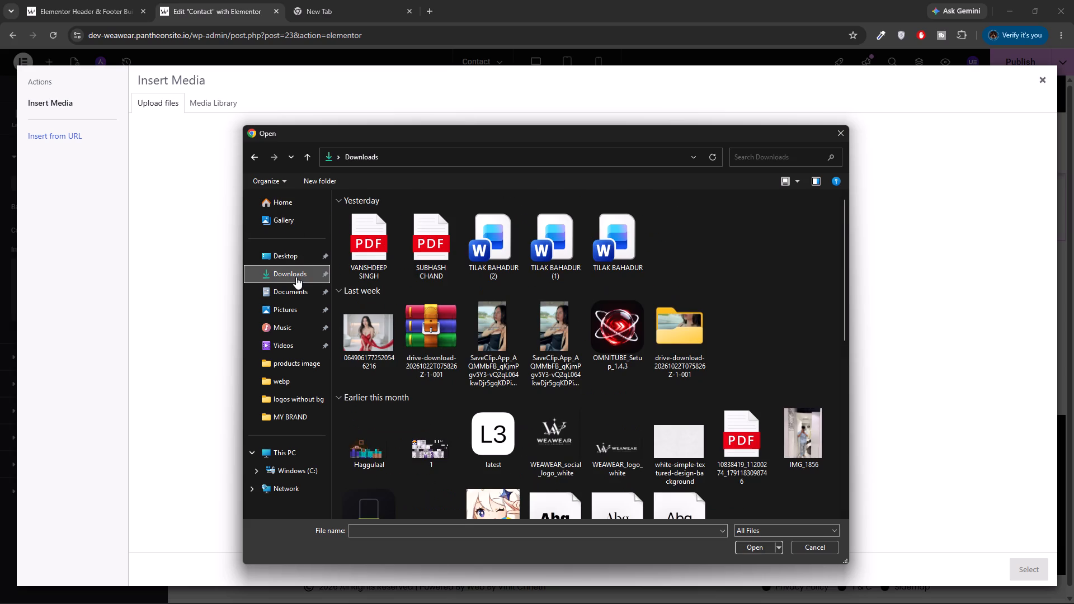
pyautogui.click(295, 300)
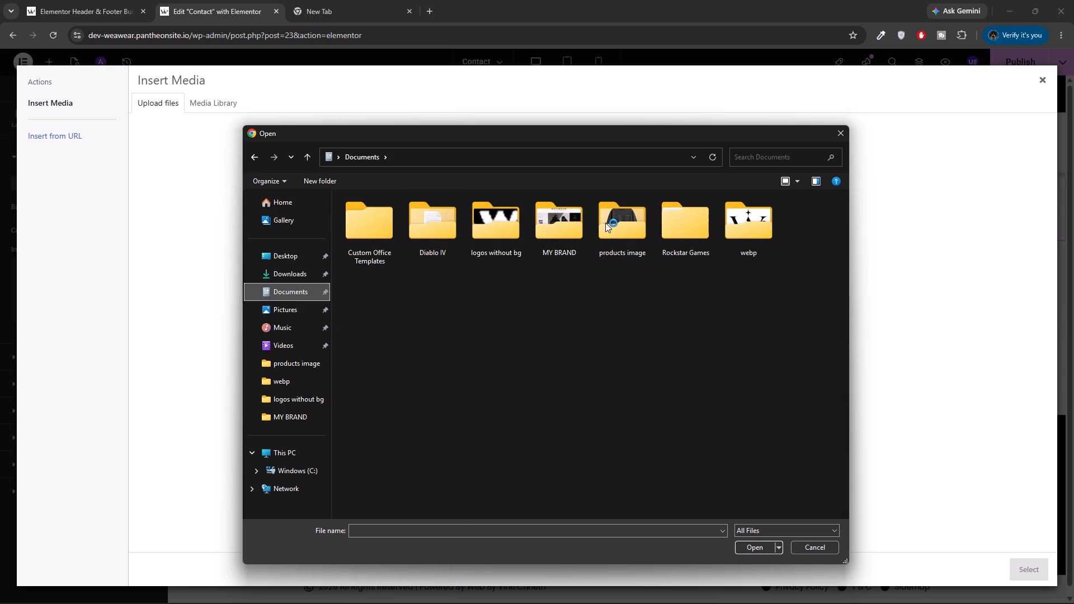
pyautogui.doubleClick(734, 240)
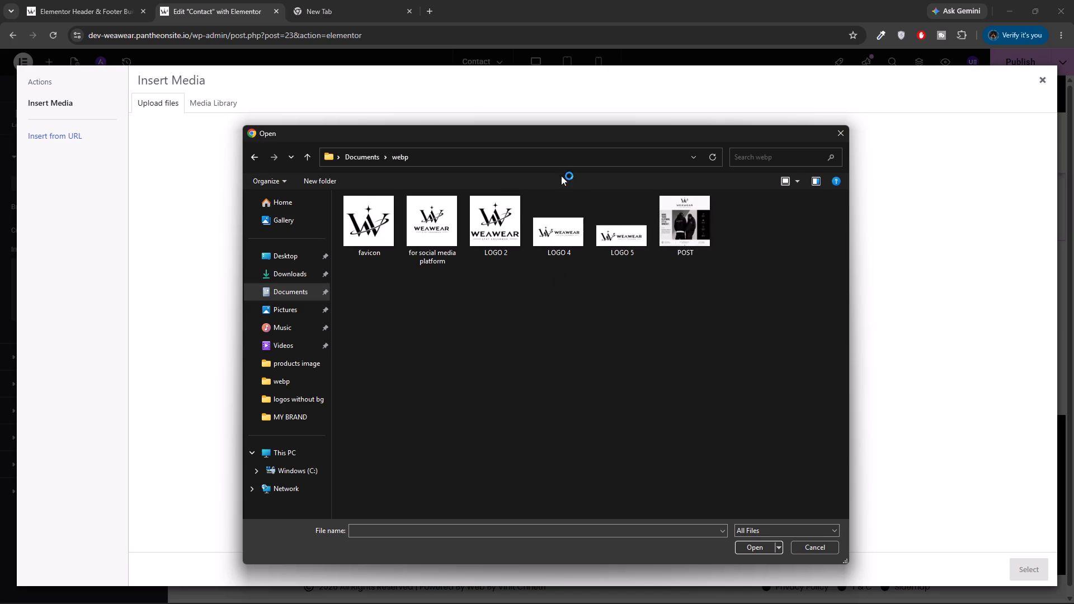
pyautogui.click(690, 232)
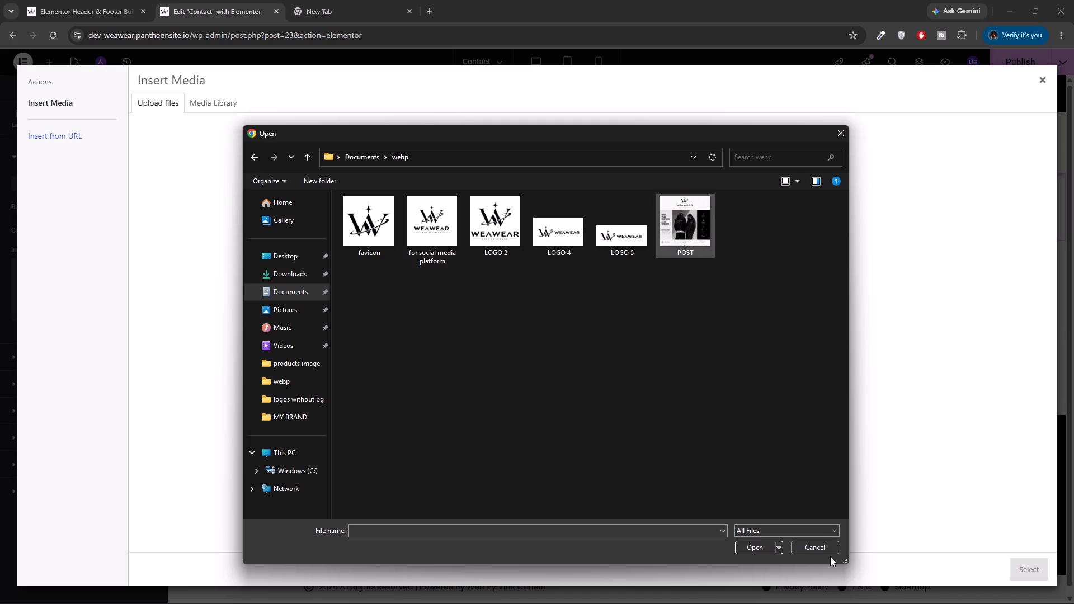
pyautogui.click(827, 549)
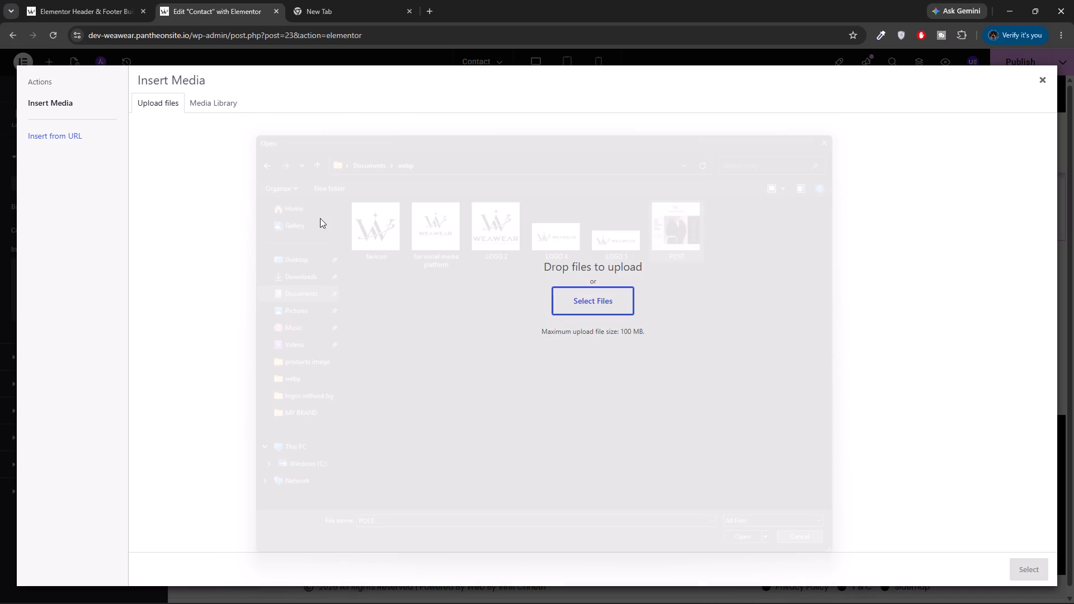
# Insert the ChatGPT Image Sep 17 picture from the Media Library as the container's background image.
pyautogui.click(224, 106)
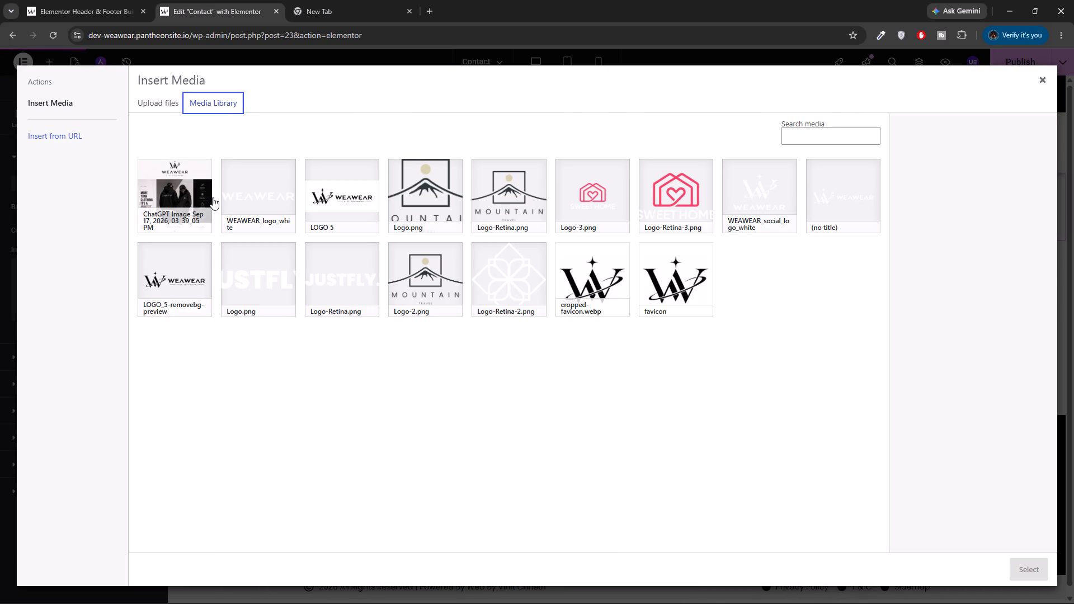
pyautogui.click(200, 192)
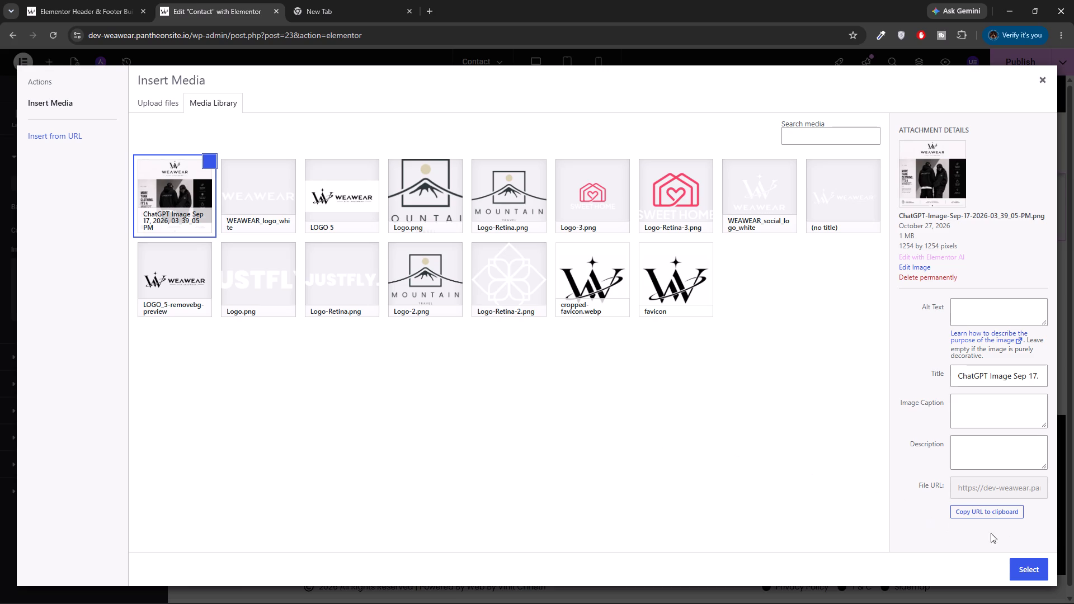
pyautogui.click(1019, 564)
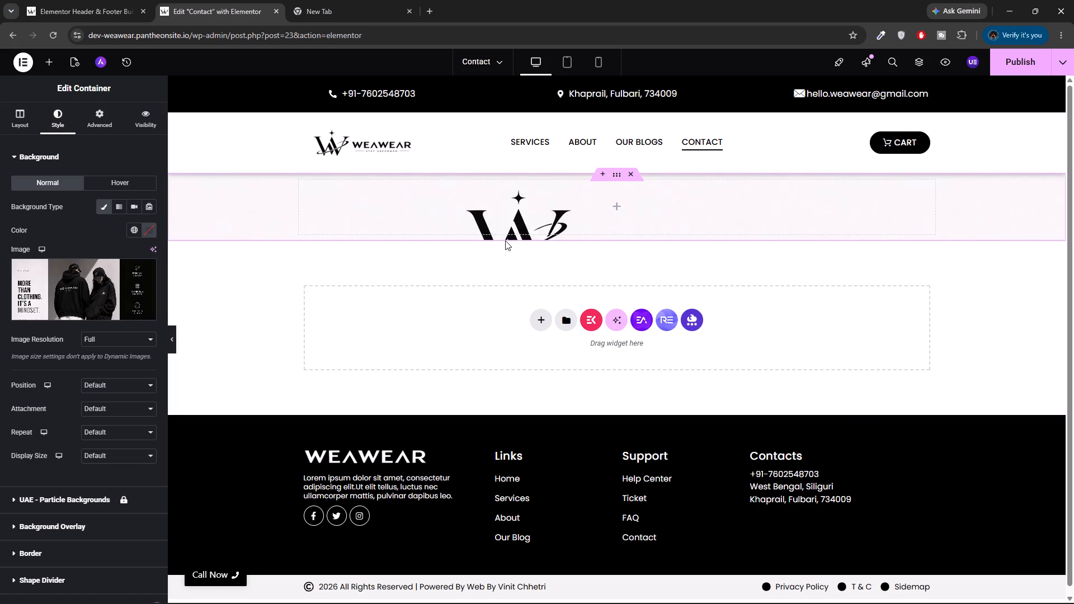
# Configure the background image with Full resolution, Center Center position, No-repeat and Cover display size.
pyautogui.click(111, 337)
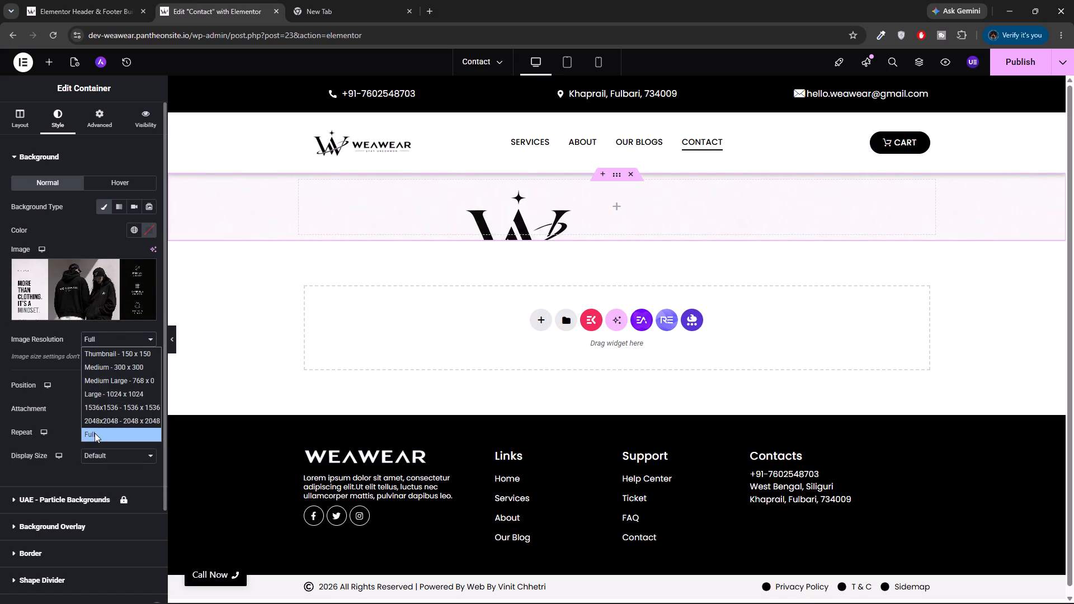
pyautogui.click(95, 433)
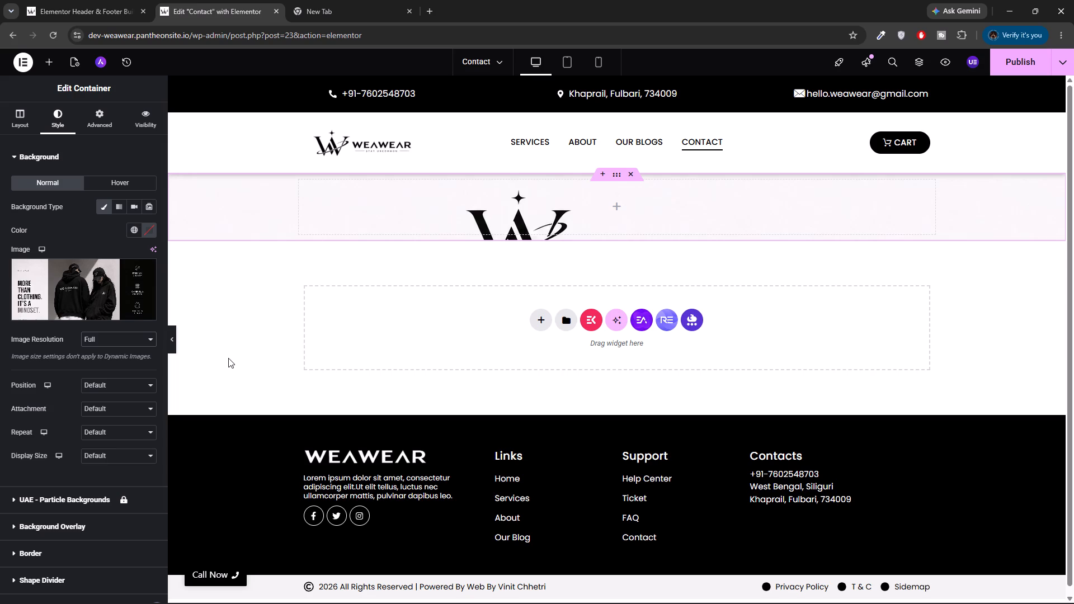
pyautogui.click(129, 384)
pyautogui.click(118, 410)
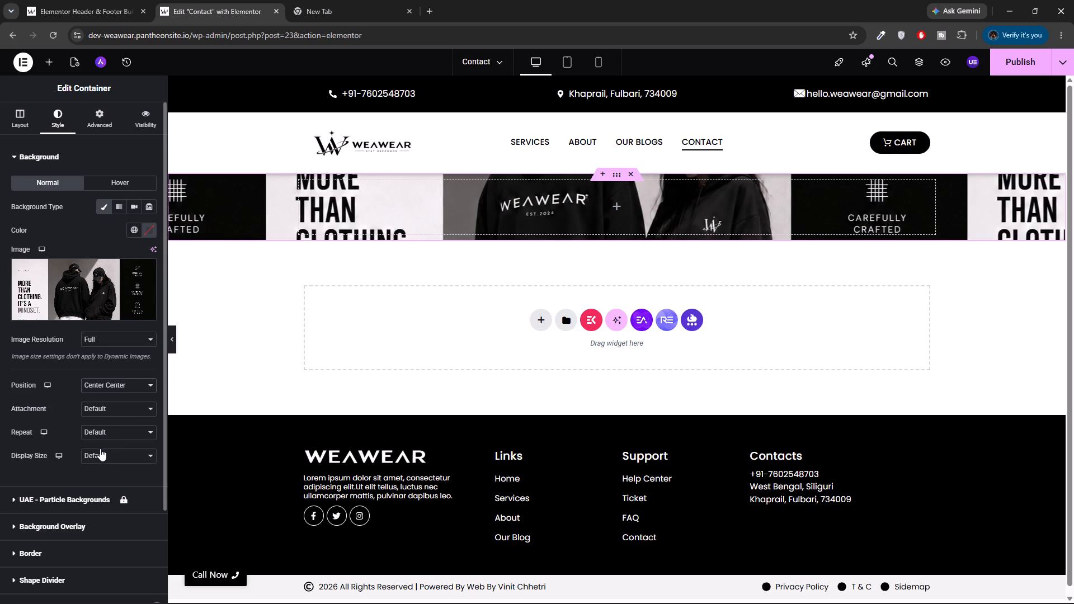
pyautogui.click(108, 433)
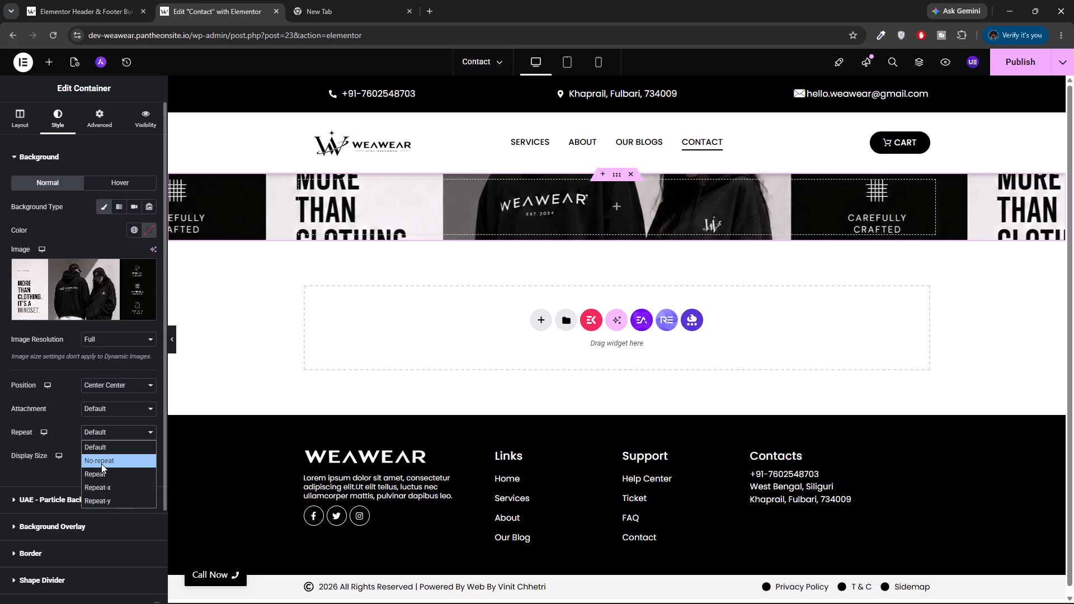
pyautogui.click(101, 464)
pyautogui.click(106, 451)
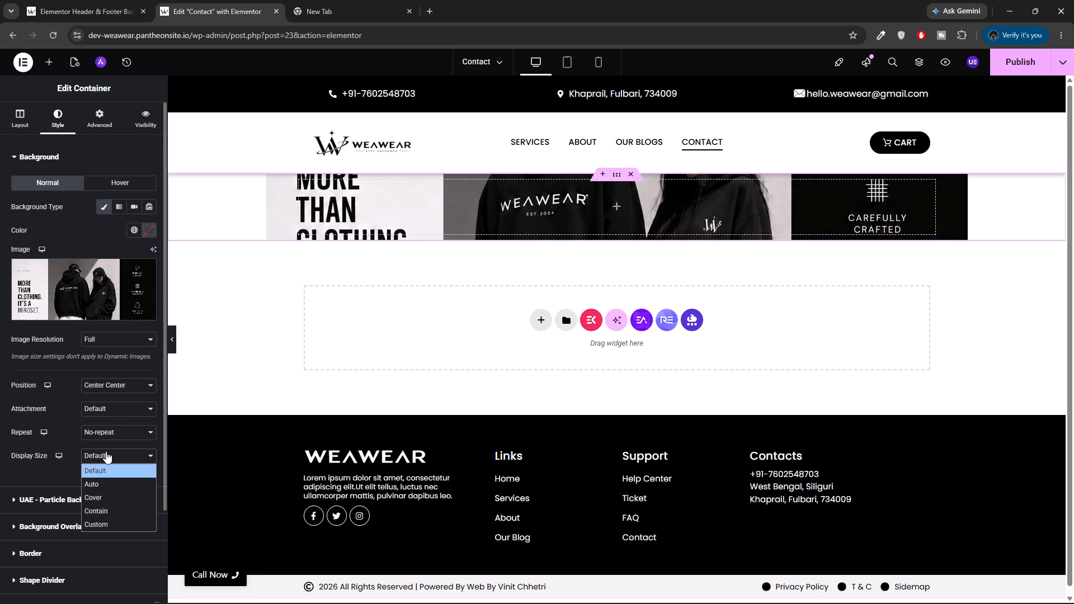
pyautogui.click(106, 501)
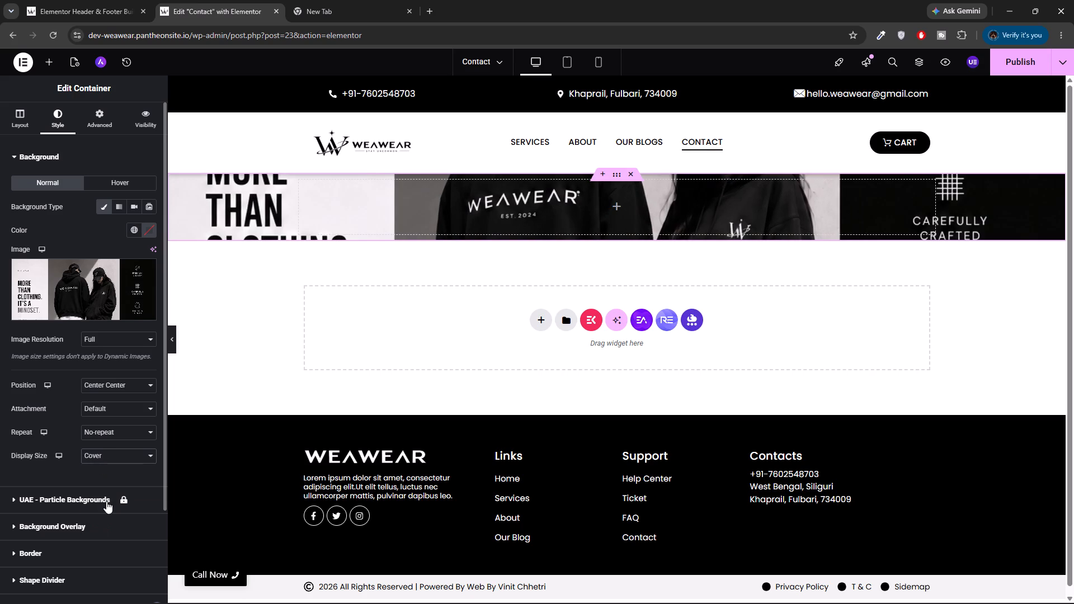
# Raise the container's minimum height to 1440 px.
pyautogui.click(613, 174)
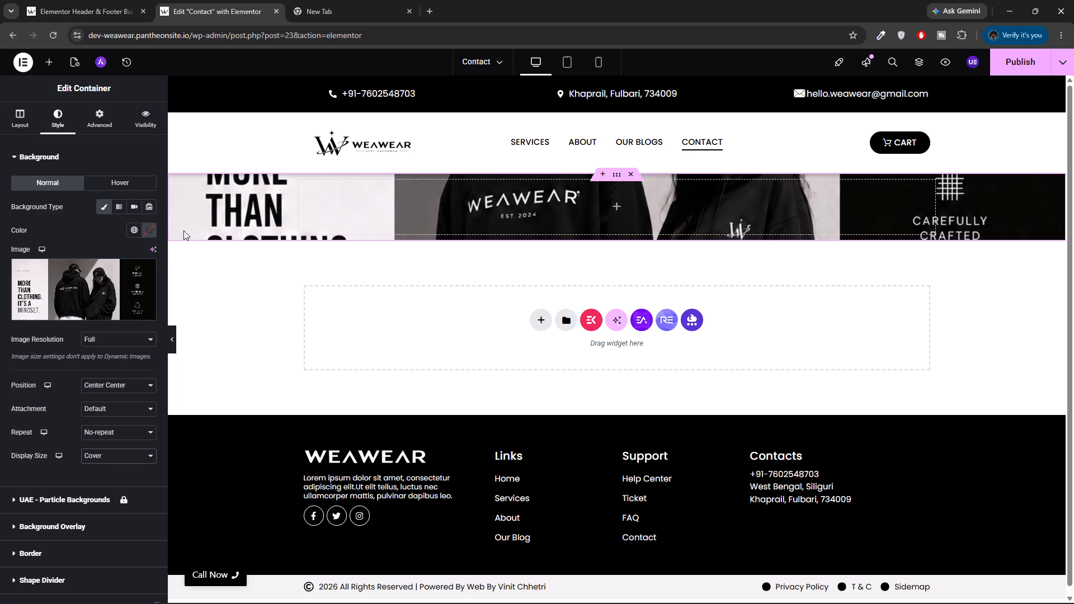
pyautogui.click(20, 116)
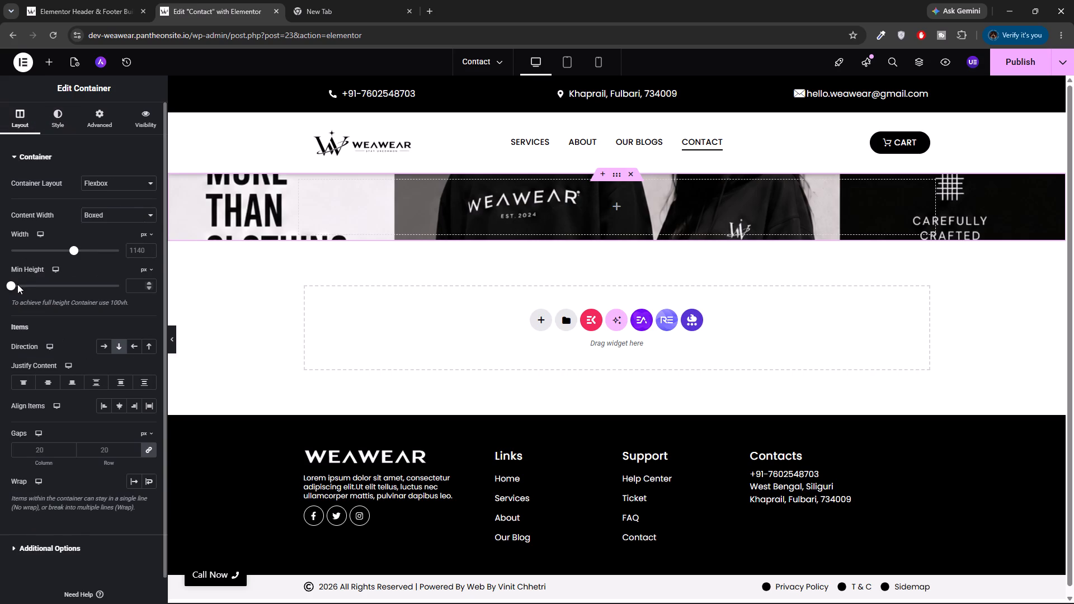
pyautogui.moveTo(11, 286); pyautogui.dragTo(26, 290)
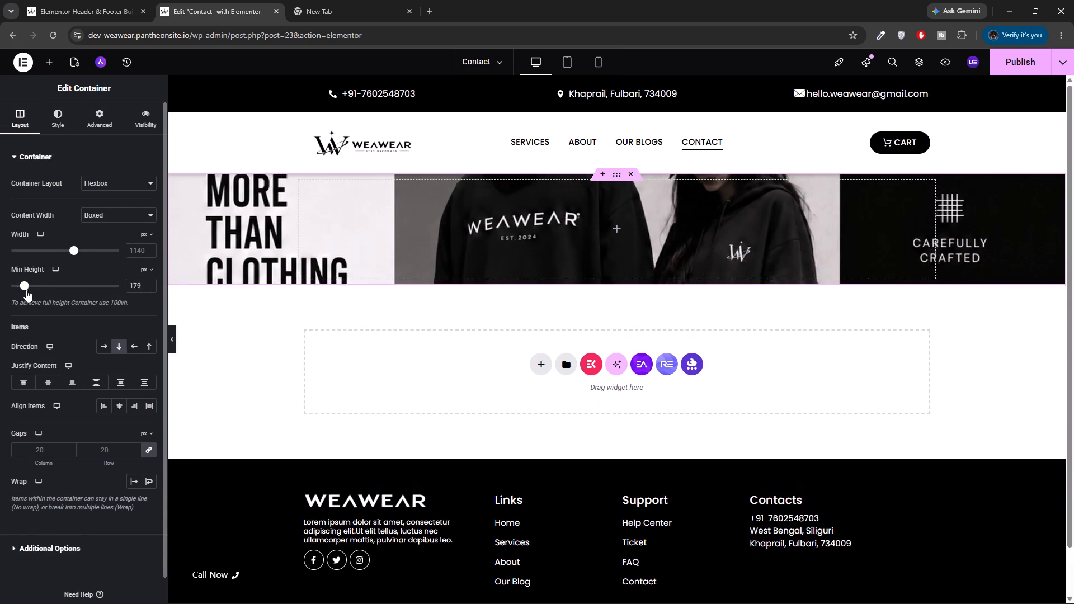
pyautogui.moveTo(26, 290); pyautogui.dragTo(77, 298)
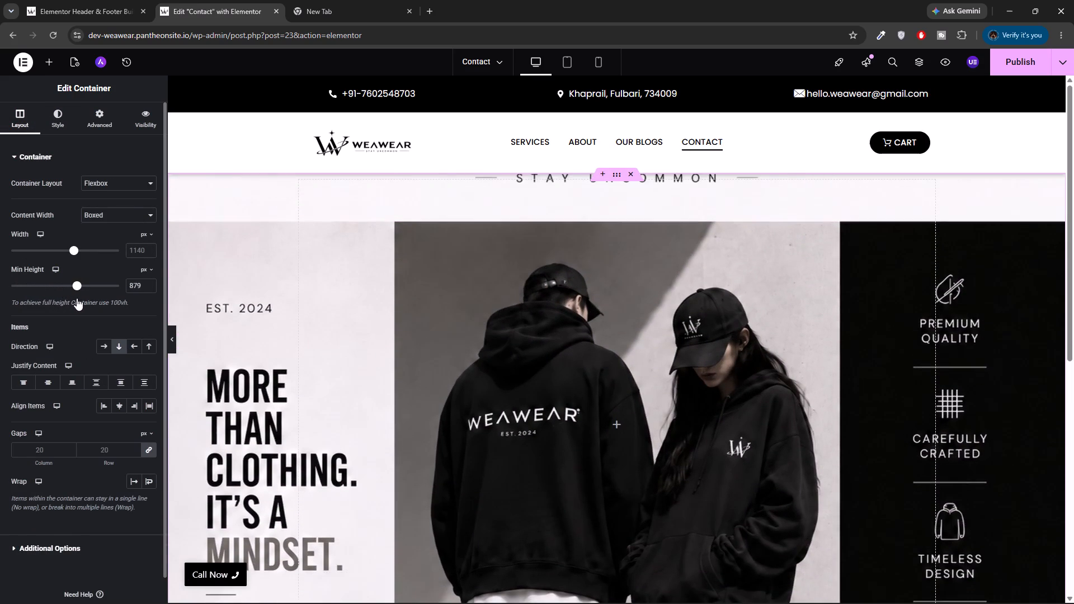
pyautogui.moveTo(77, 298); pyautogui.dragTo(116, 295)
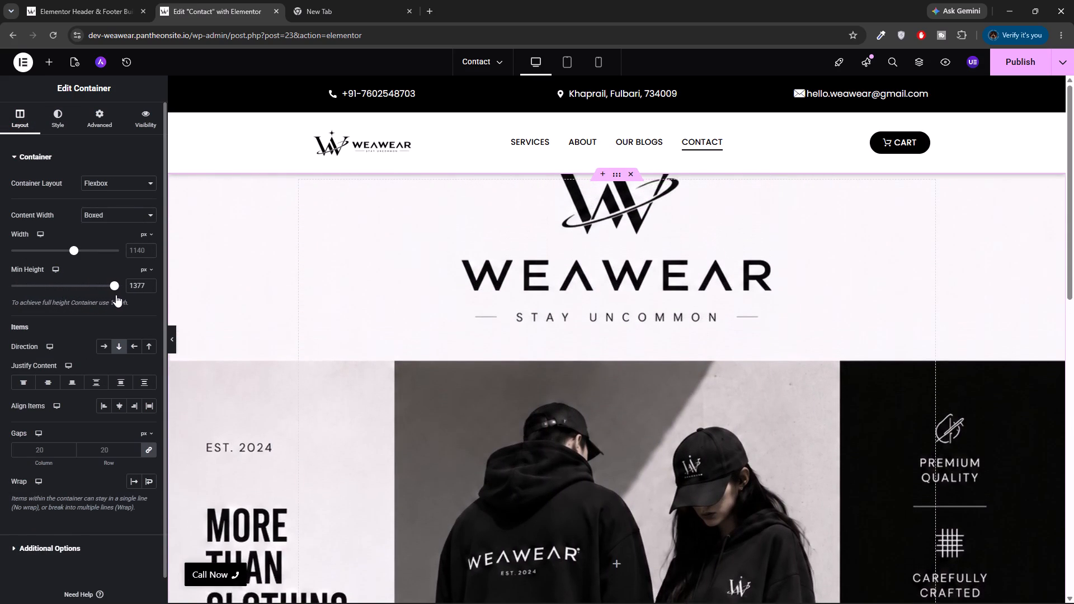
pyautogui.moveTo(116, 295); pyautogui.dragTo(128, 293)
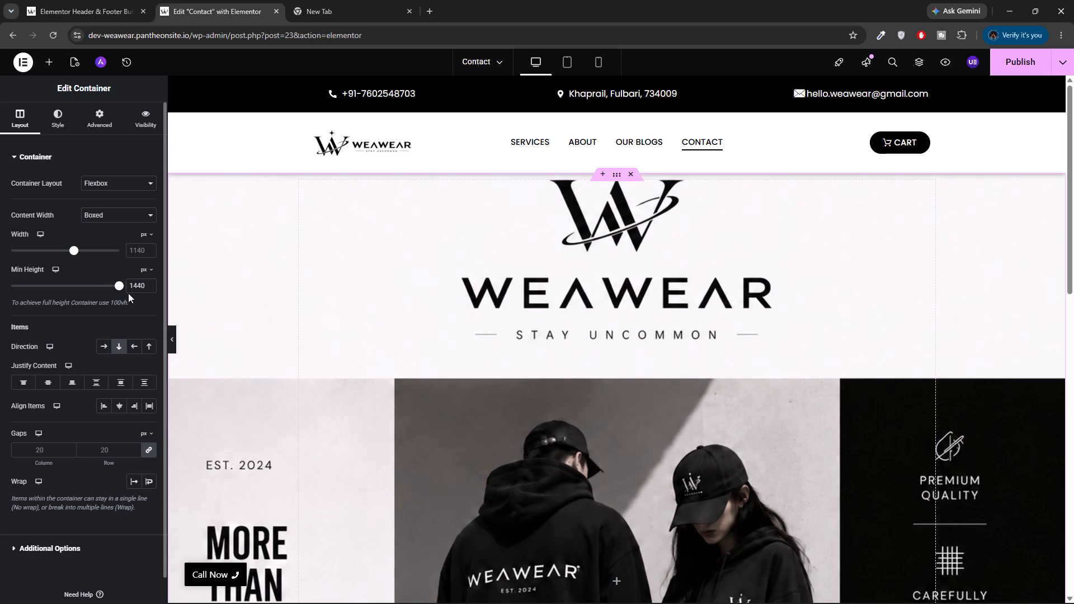
# Check how the background image fits the container and set its position to Top Center.
pyautogui.scroll(-4, 325, 312)
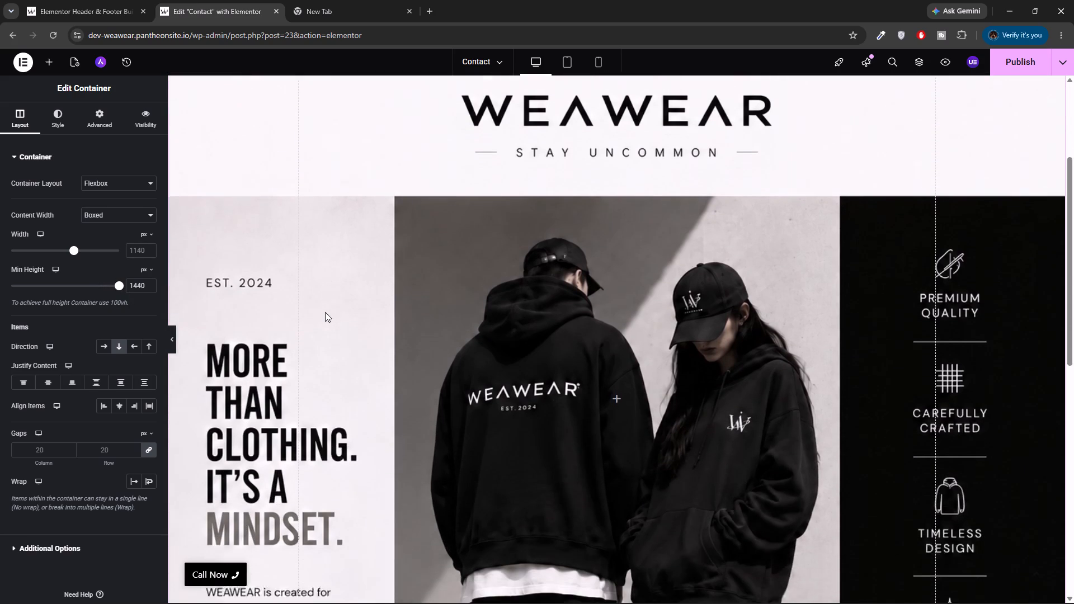
pyautogui.scroll(-7, 325, 312)
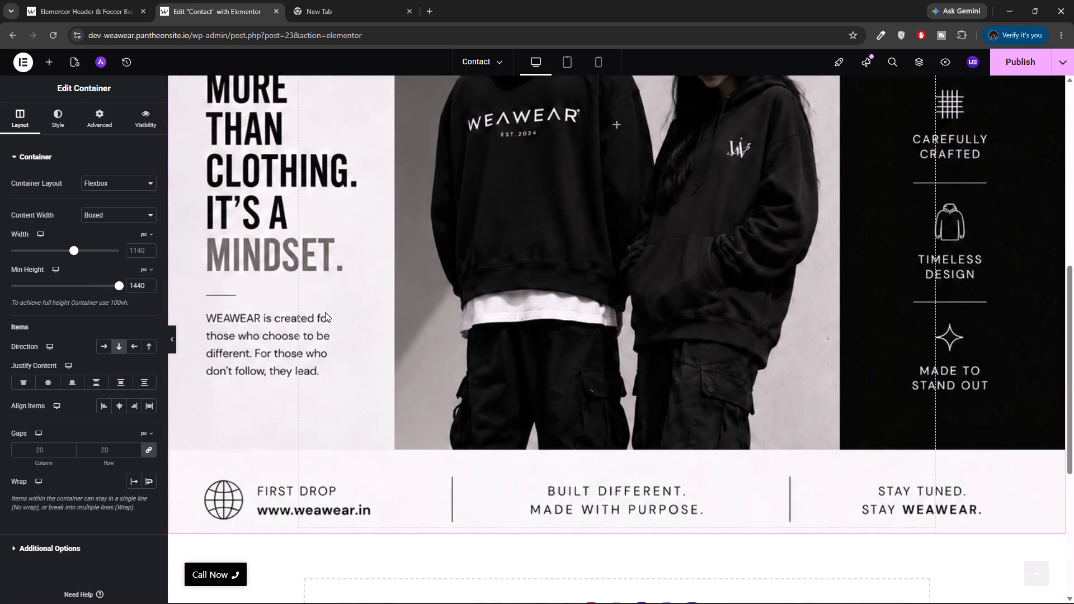
pyautogui.scroll(2, 325, 312)
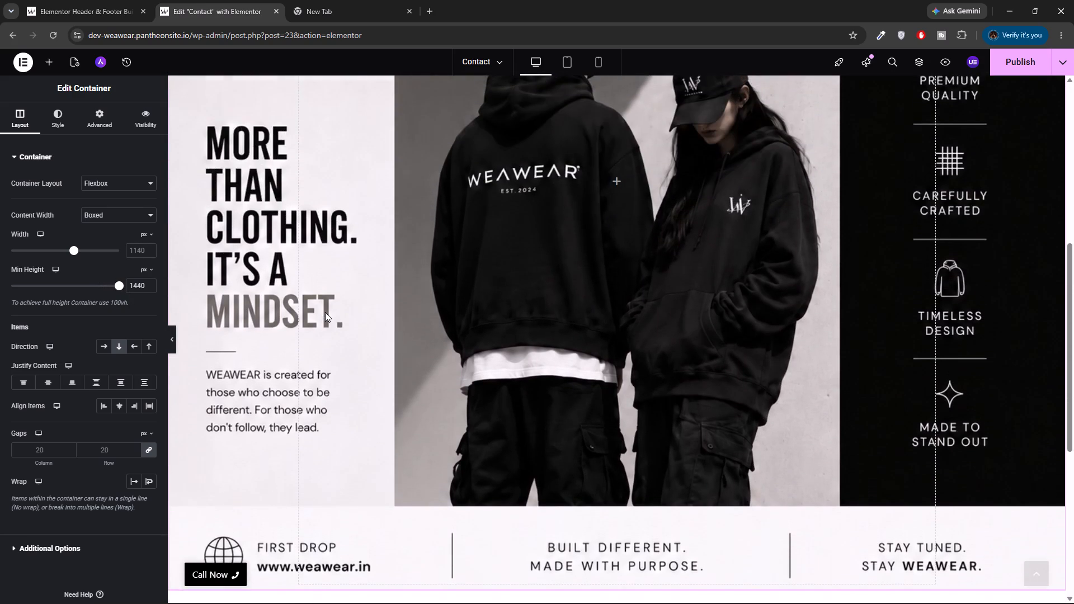
pyautogui.scroll(1, 325, 312)
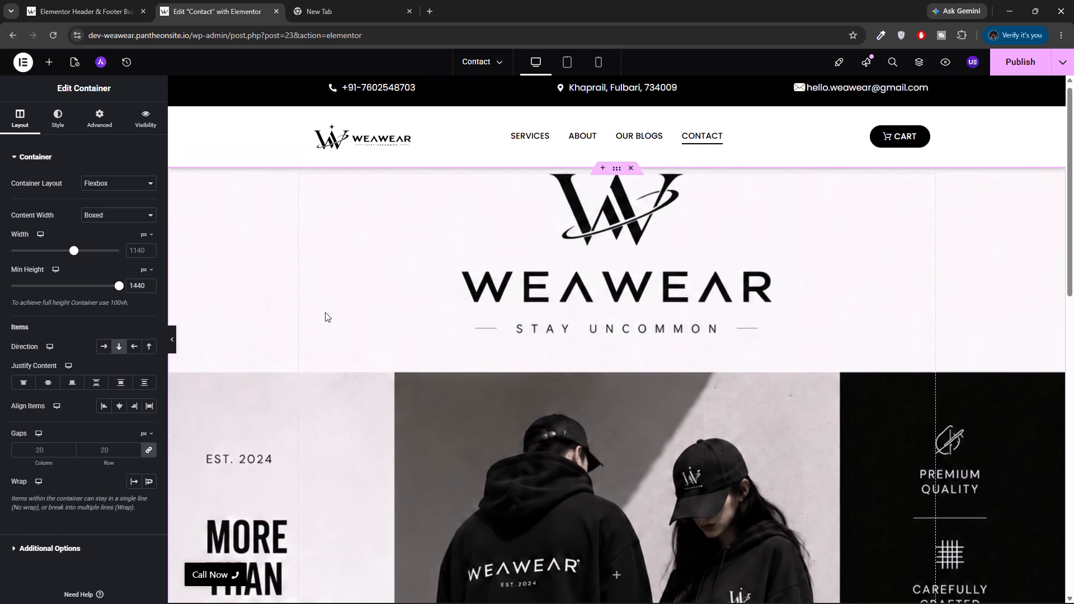
pyautogui.scroll(-2, 325, 312)
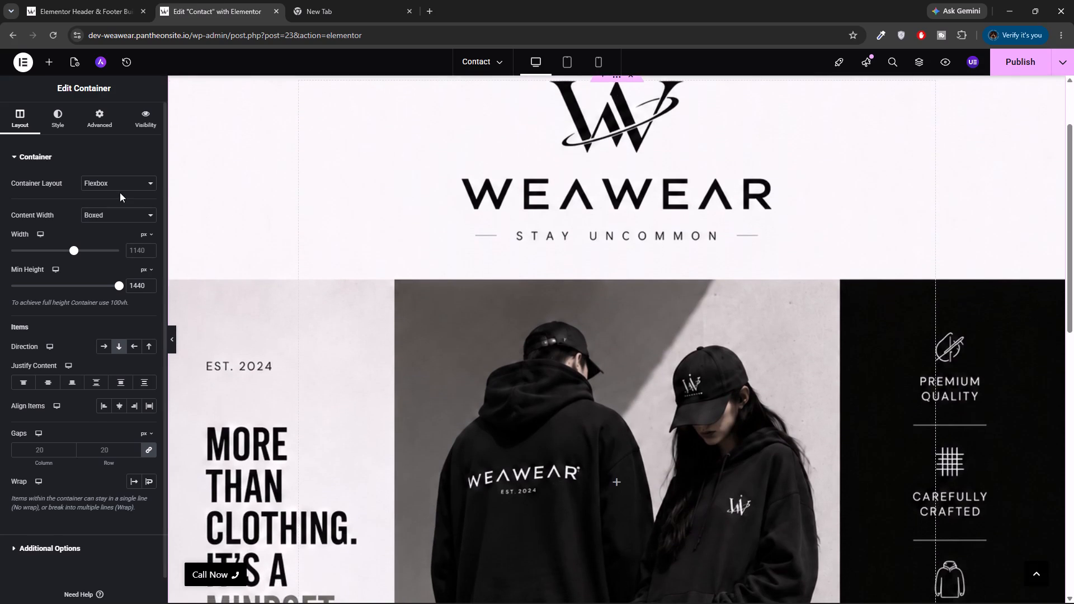
pyautogui.click(59, 112)
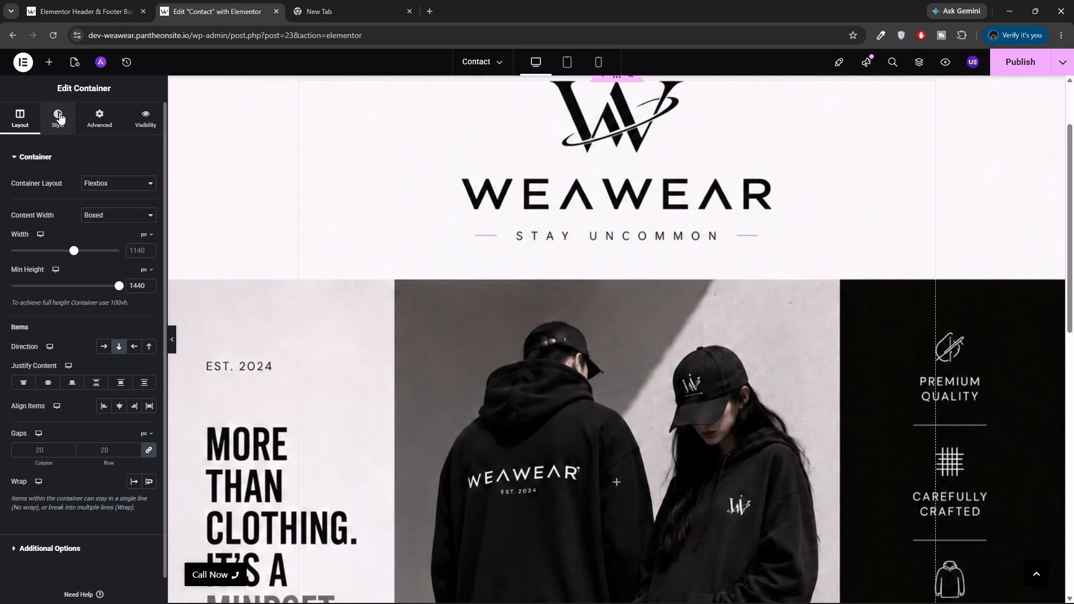
pyautogui.click(100, 383)
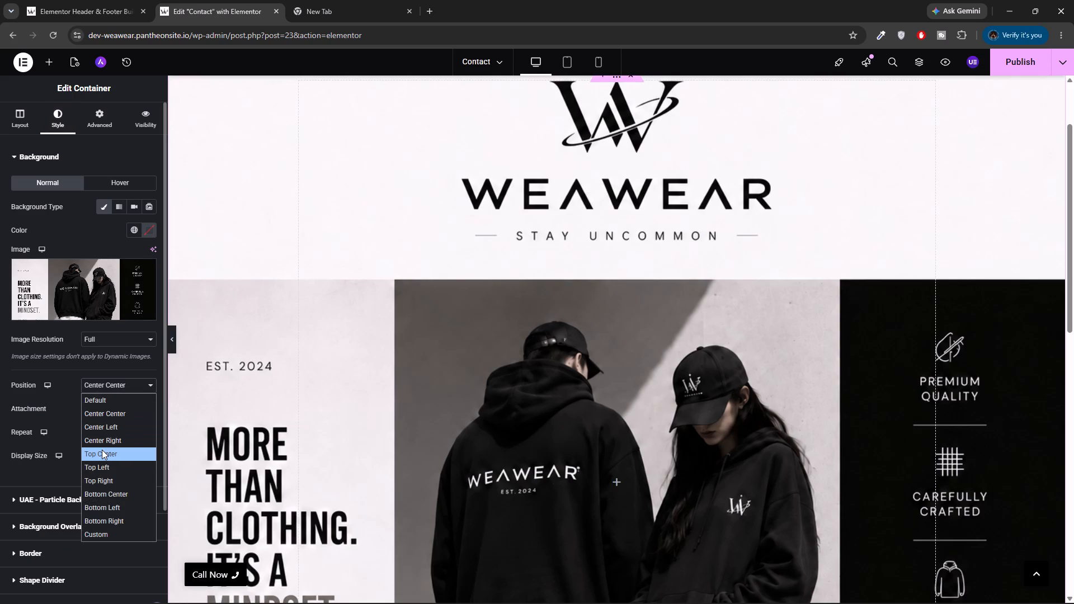
pyautogui.click(101, 450)
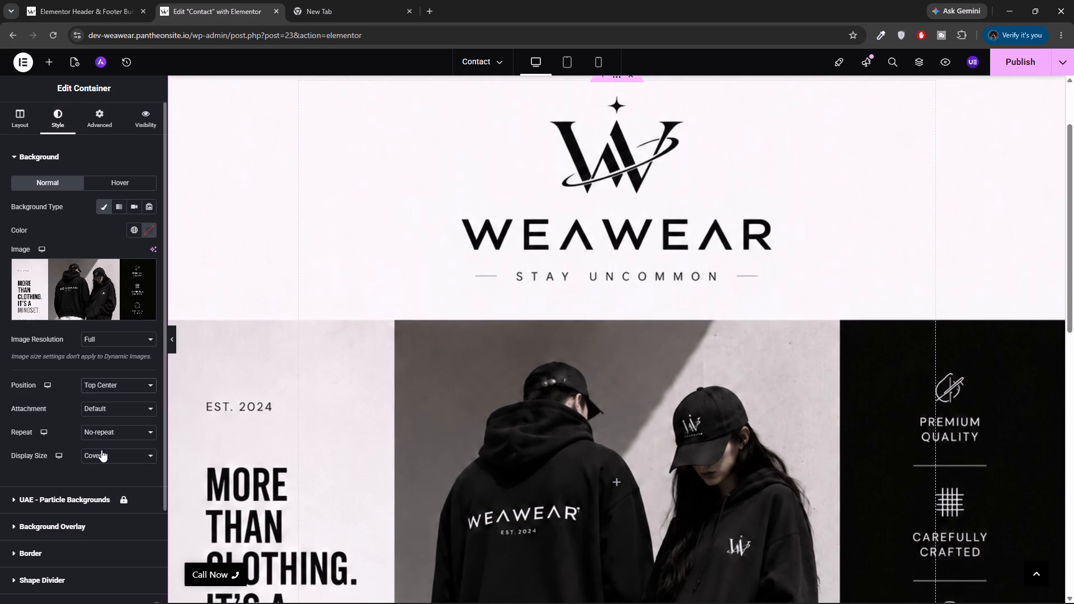
# Examine the background image along the full height of the container and the other available image position options.
pyautogui.scroll(1, 273, 379)
pyautogui.scroll(-2, 273, 379)
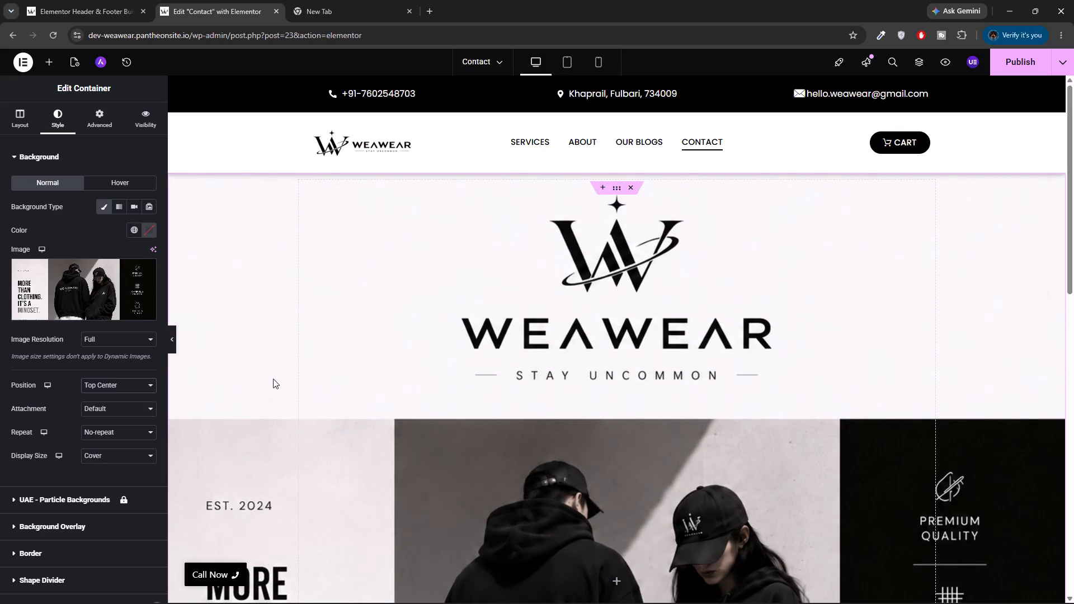
pyautogui.scroll(-2, 273, 379)
pyautogui.scroll(2, 273, 379)
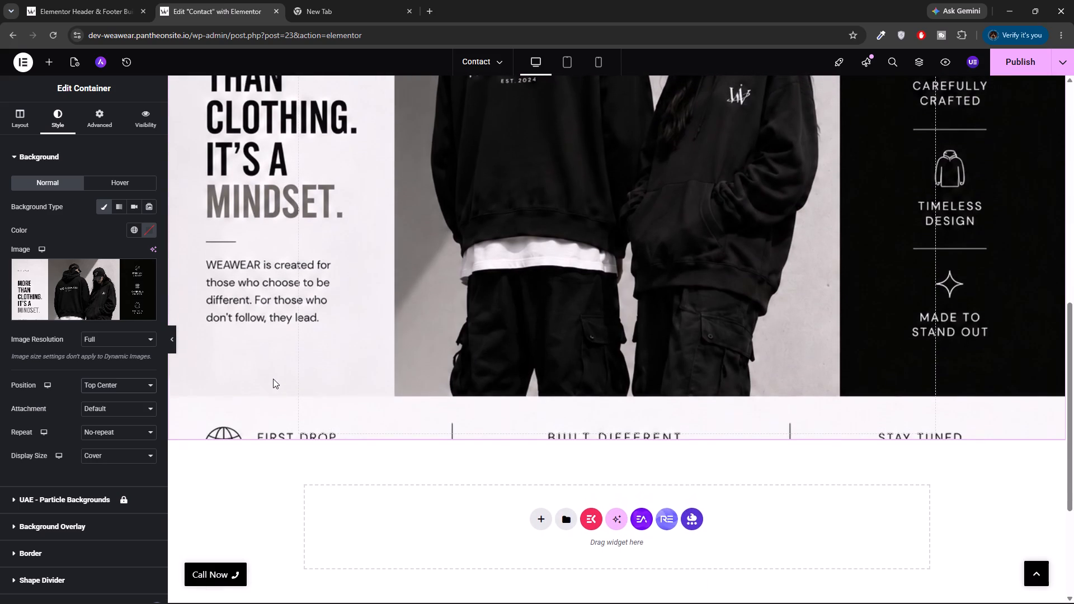
pyautogui.scroll(4, 273, 379)
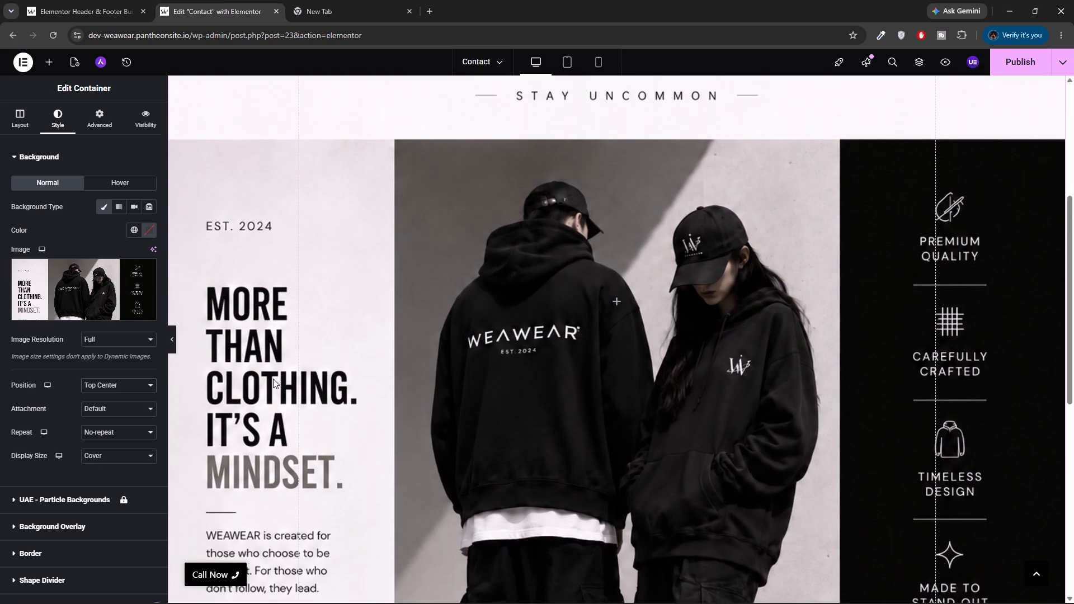
pyautogui.scroll(2, 273, 379)
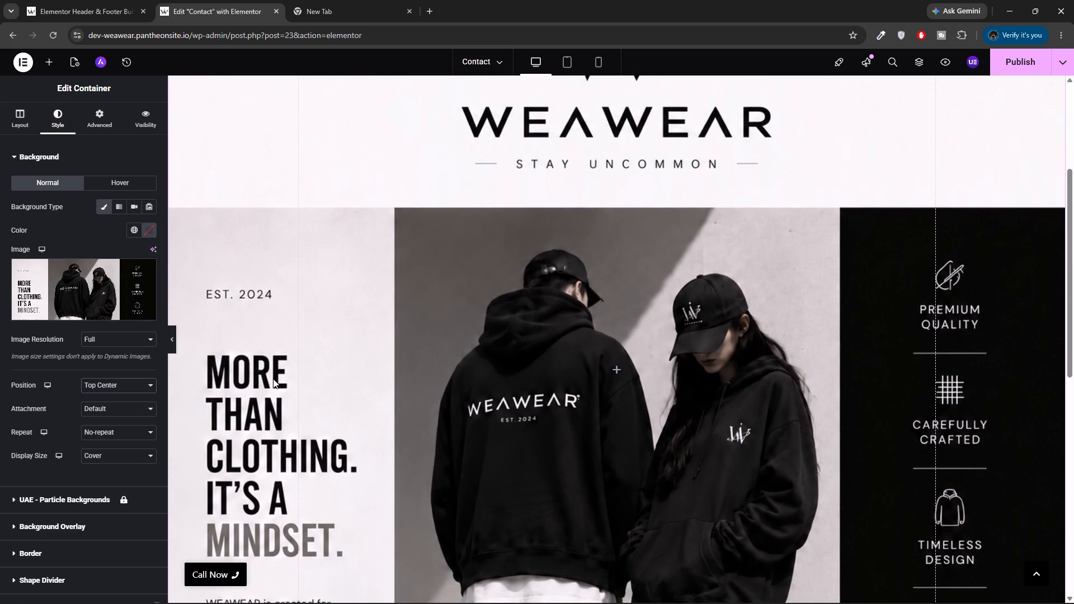
pyautogui.click(134, 381)
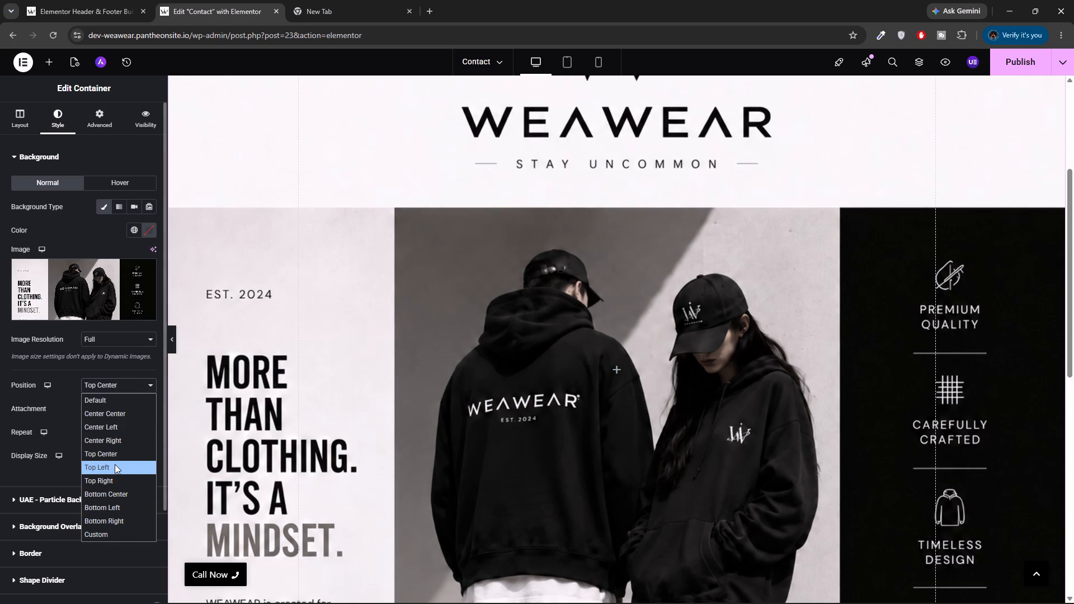
pyautogui.click(140, 376)
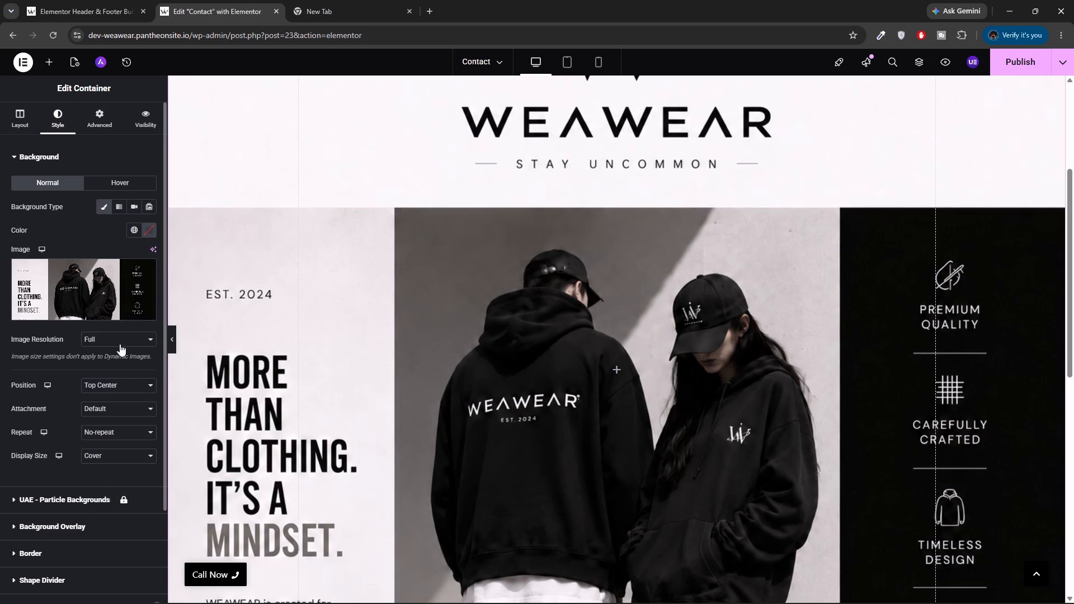
# Set the container's minimum height to 1060 px and check the result on the page.
pyautogui.click(19, 119)
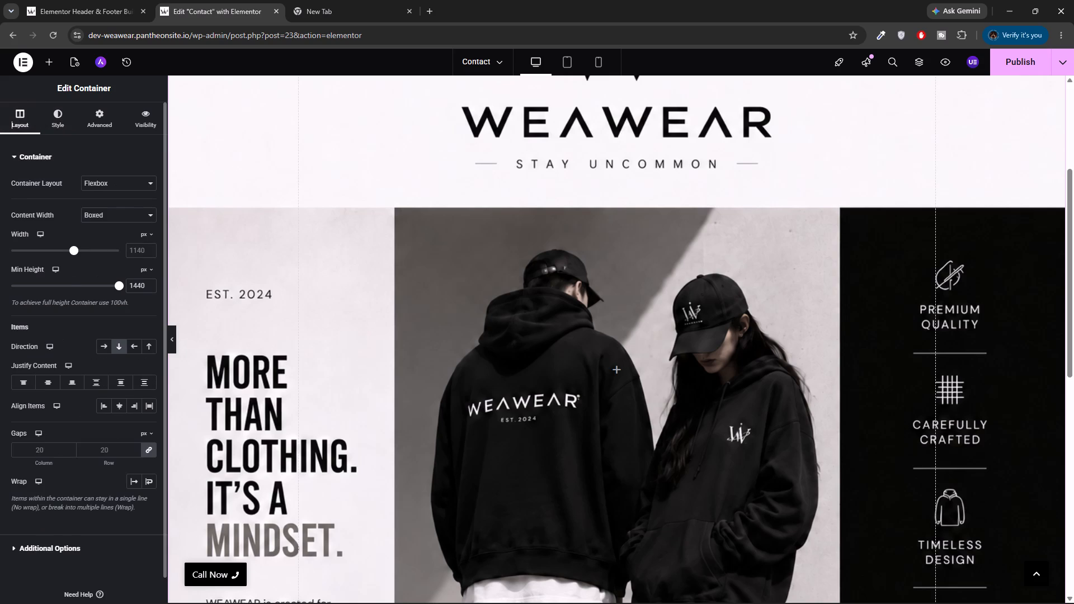
pyautogui.moveTo(119, 285); pyautogui.dragTo(109, 287)
pyautogui.moveTo(109, 287); pyautogui.dragTo(74, 290)
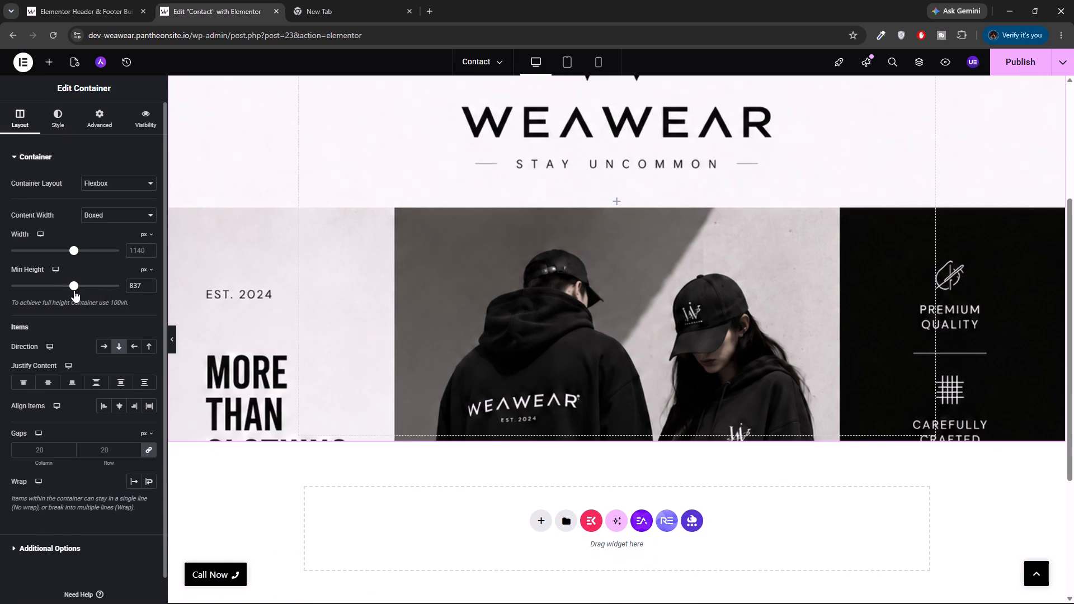
pyautogui.moveTo(74, 290); pyautogui.dragTo(79, 290)
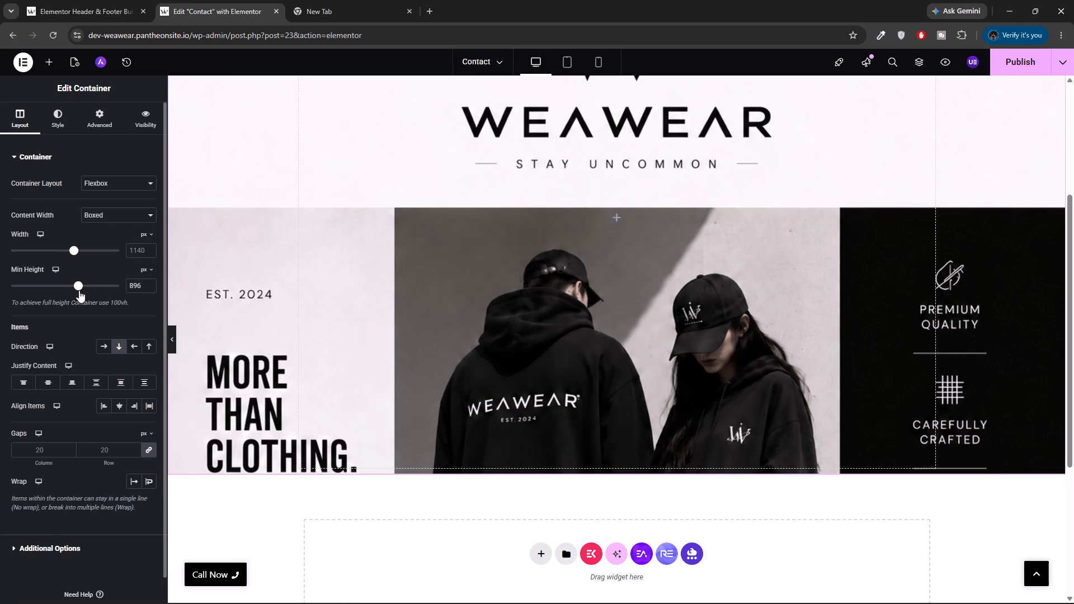
pyautogui.moveTo(79, 290); pyautogui.dragTo(91, 286)
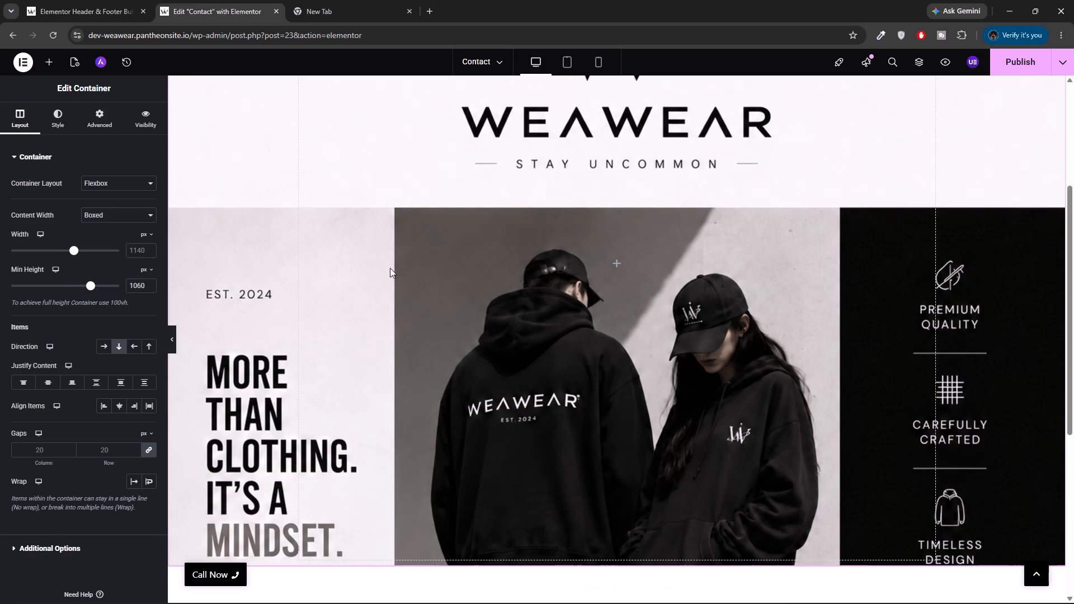
pyautogui.scroll(5, 567, 220)
pyautogui.scroll(-1, 567, 220)
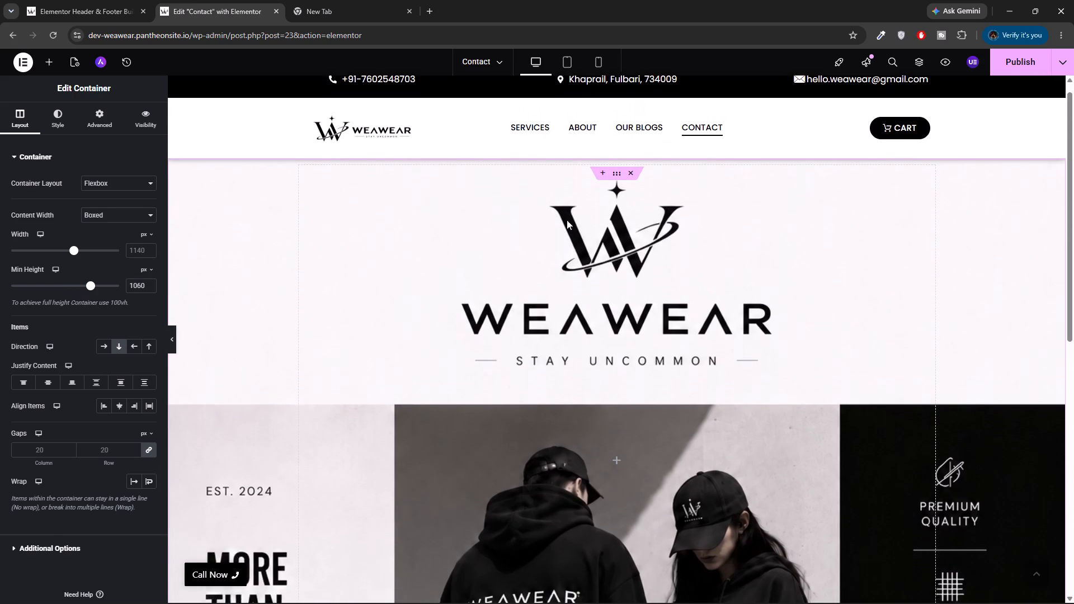
# Review the background image down the page and set the container's boxed content width to 1203 px.
pyautogui.scroll(-1, 567, 220)
pyautogui.scroll(4, 567, 220)
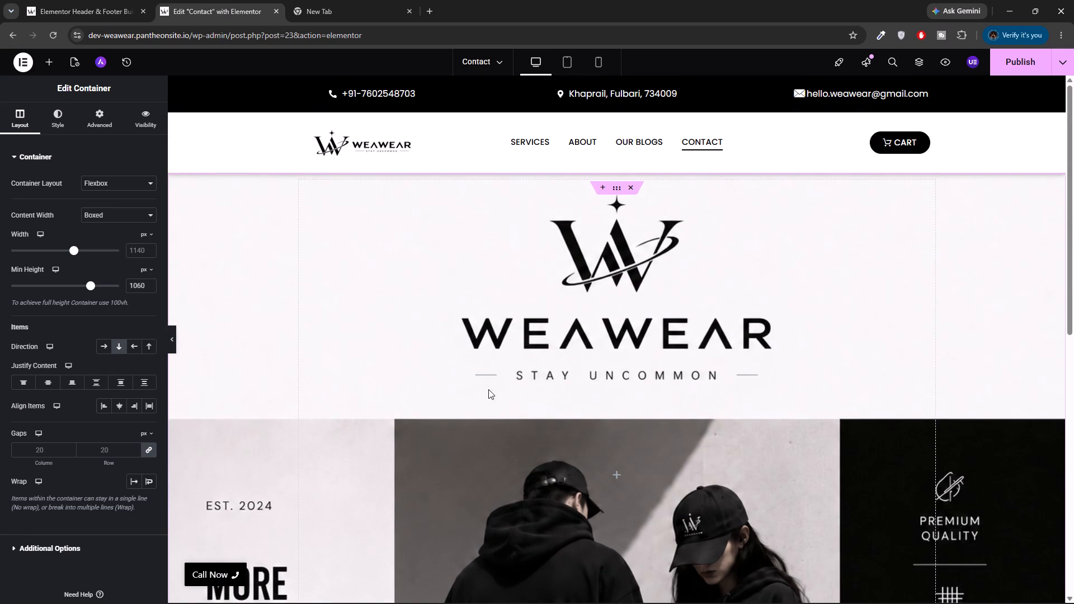
pyautogui.scroll(-7, 488, 389)
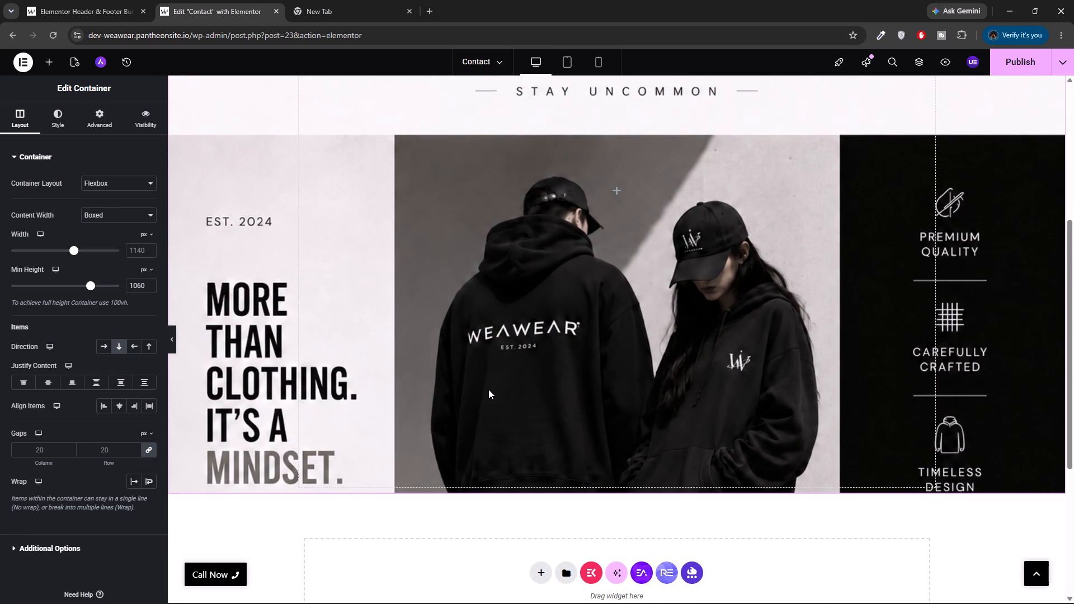
pyautogui.moveTo(70, 253); pyautogui.dragTo(69, 253)
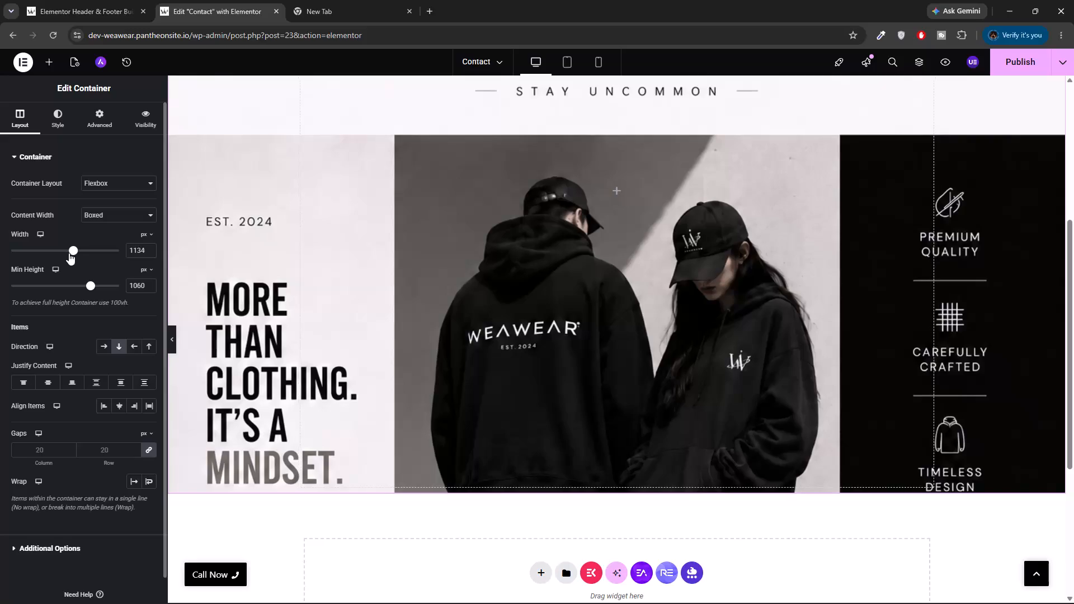
pyautogui.moveTo(69, 253); pyautogui.dragTo(26, 256)
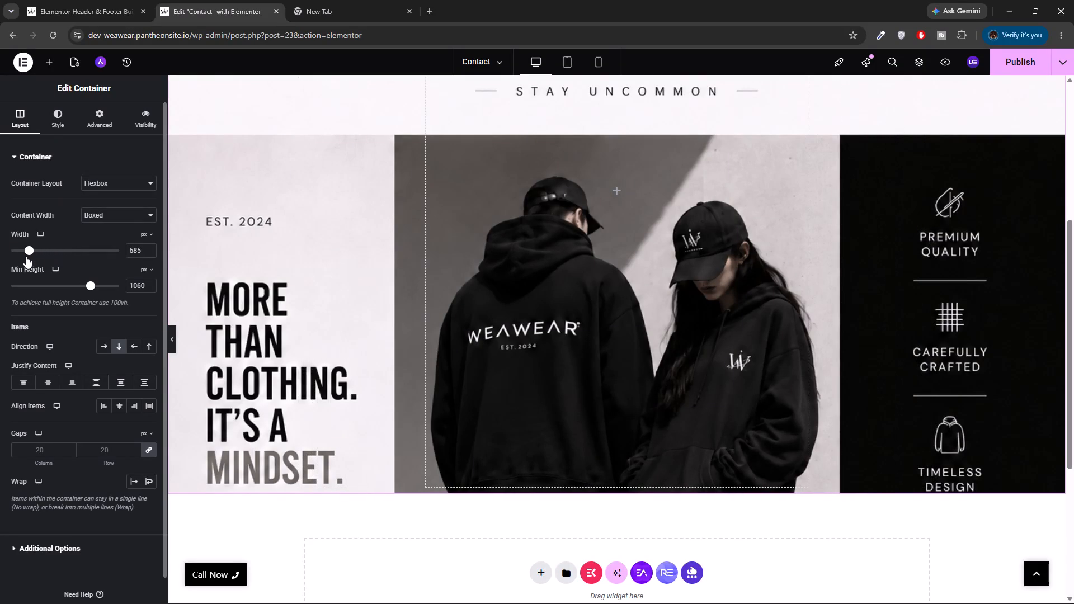
pyautogui.moveTo(26, 256); pyautogui.dragTo(69, 253)
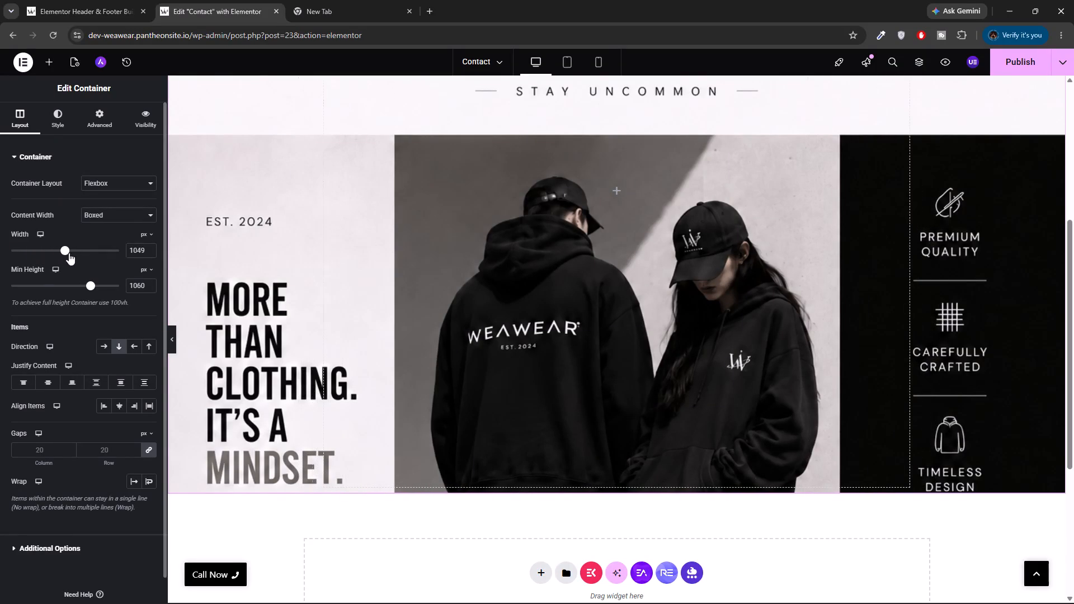
pyautogui.moveTo(69, 253); pyautogui.dragTo(77, 254)
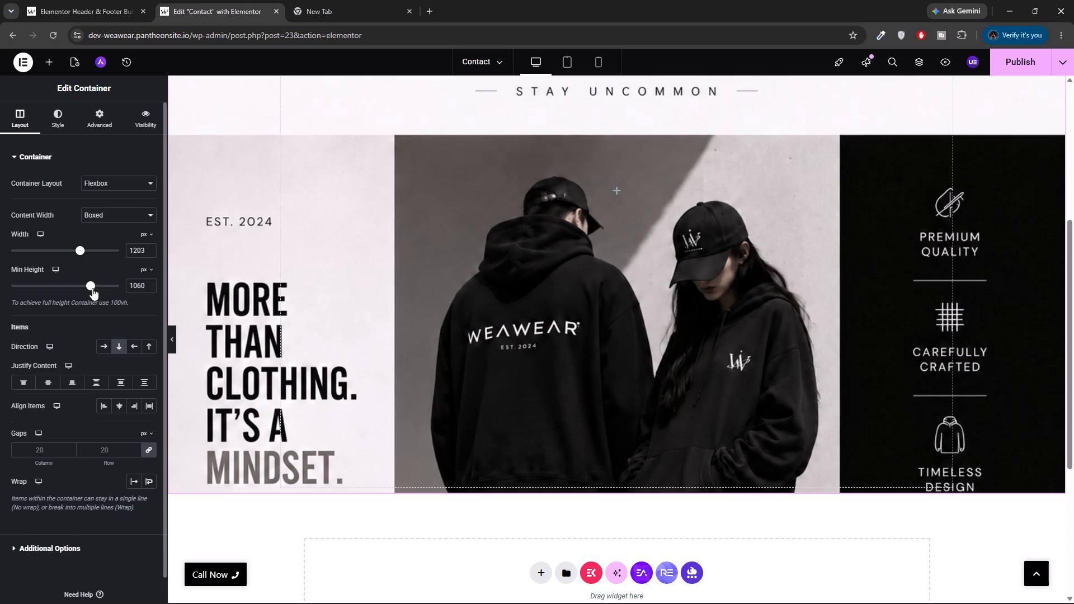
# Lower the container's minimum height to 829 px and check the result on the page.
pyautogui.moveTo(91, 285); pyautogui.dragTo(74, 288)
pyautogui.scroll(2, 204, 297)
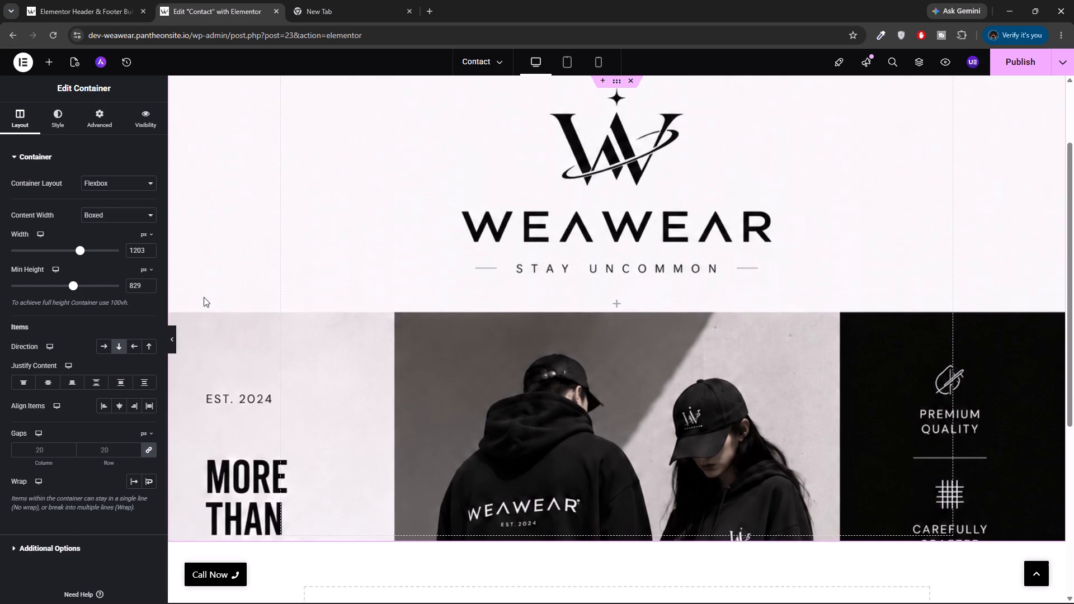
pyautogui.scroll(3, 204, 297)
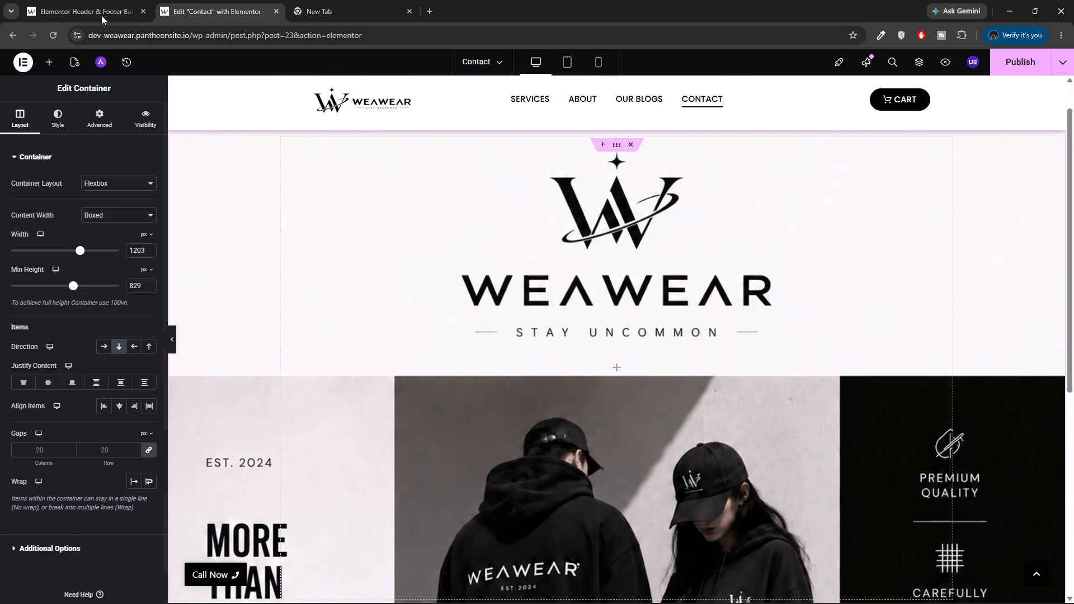
# Set the container's background image position to Center Center and check how the image sits below the header.
pyautogui.click(65, 117)
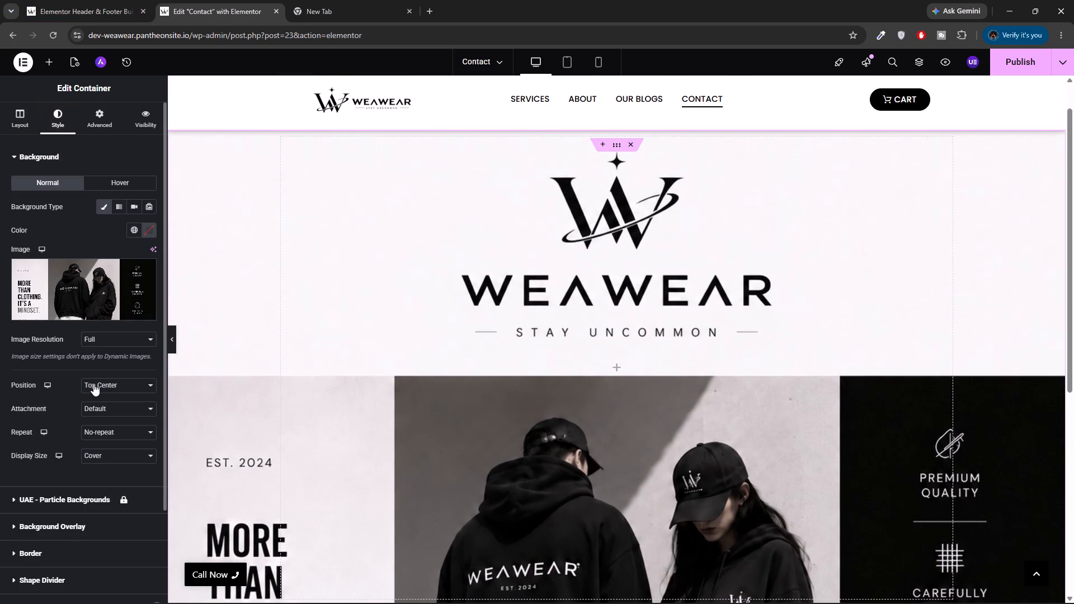
pyautogui.click(94, 385)
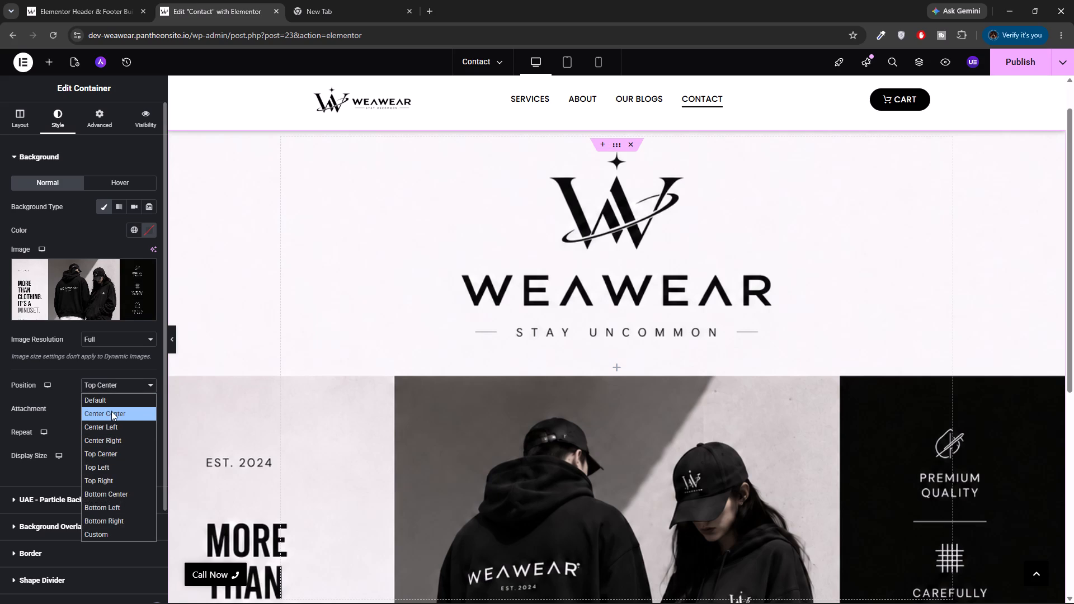
pyautogui.click(111, 410)
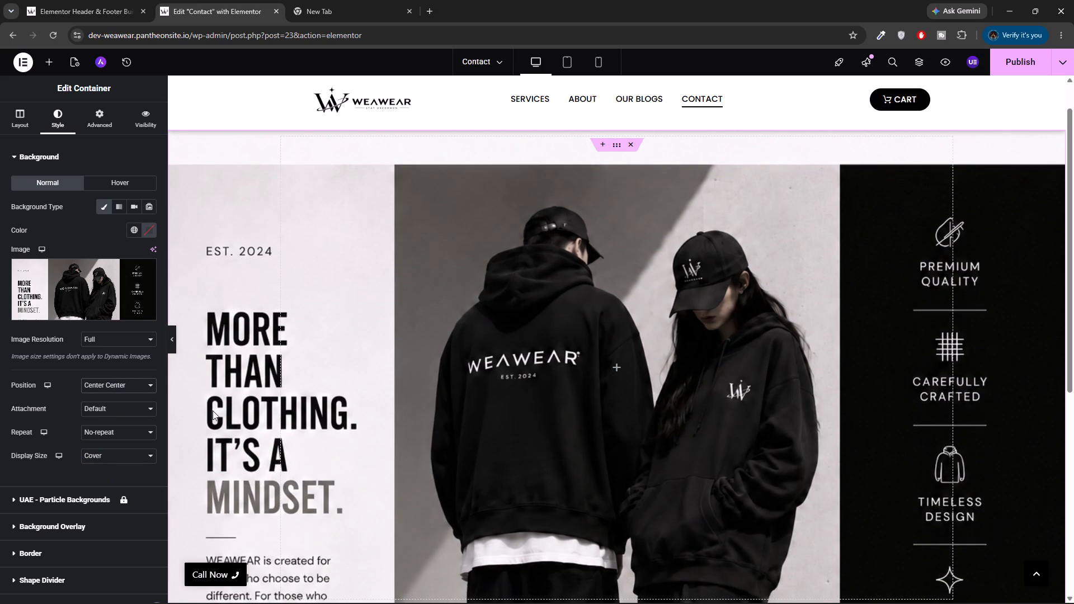
pyautogui.scroll(1, 407, 292)
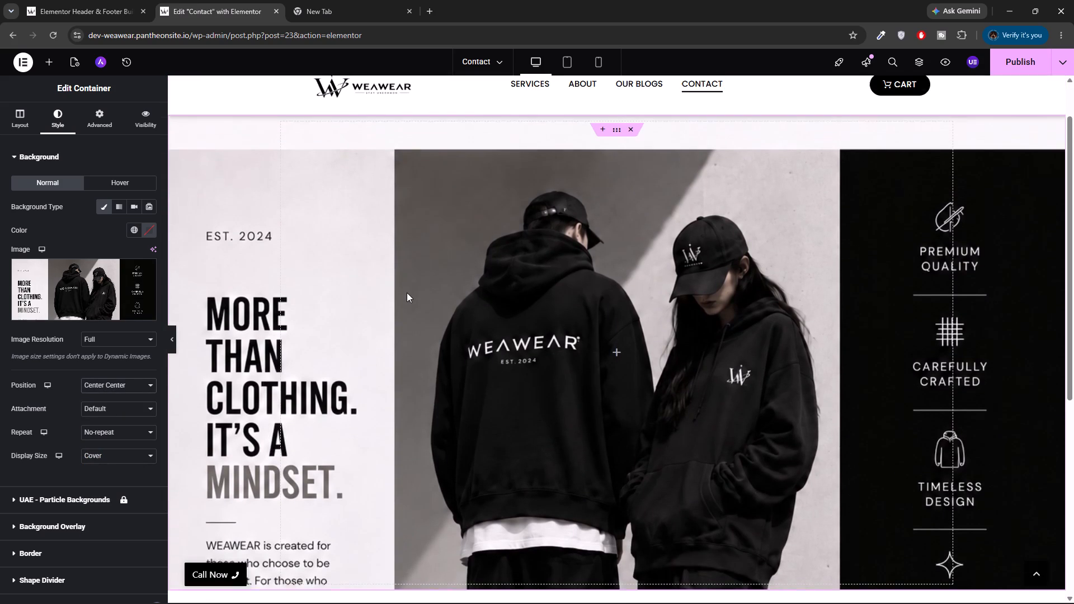
pyautogui.scroll(1, 407, 292)
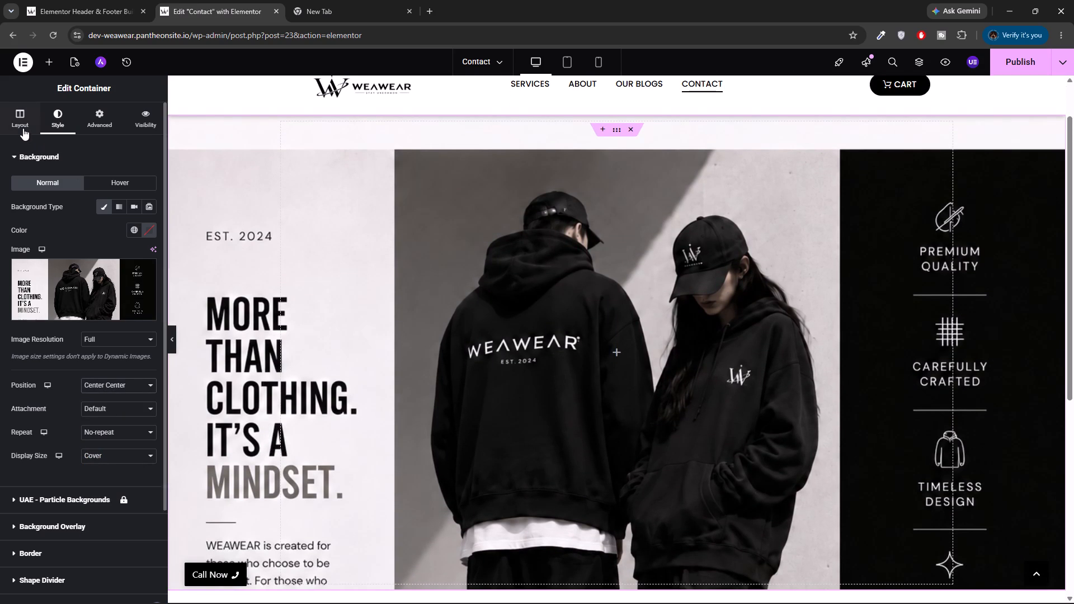
# Reduce the container's minimum height to 643 px, checking how the background image is cropped on the page.
pyautogui.click(22, 127)
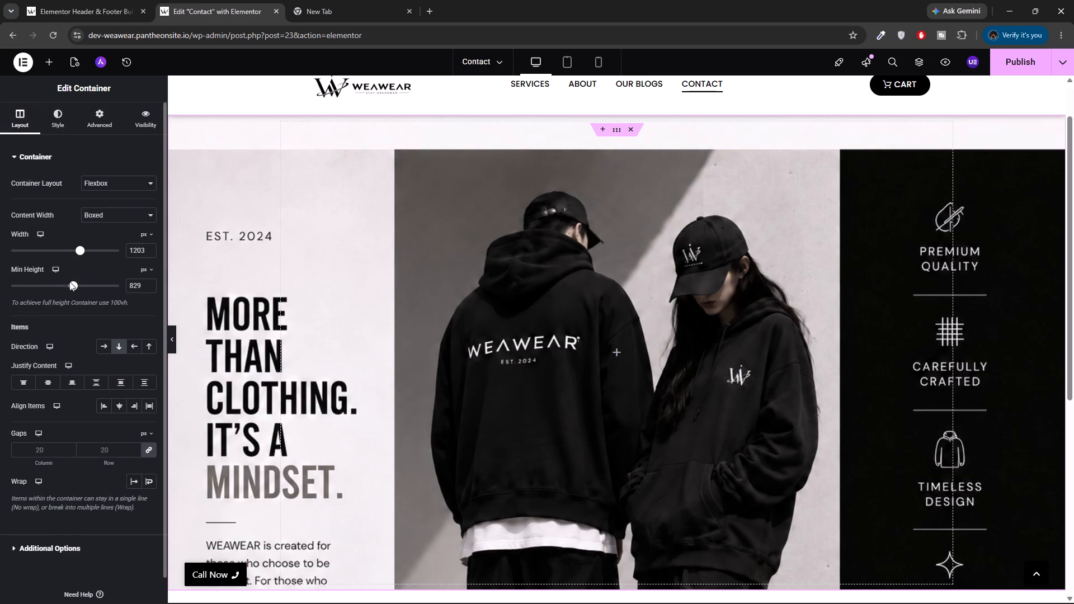
pyautogui.moveTo(71, 285); pyautogui.dragTo(64, 284)
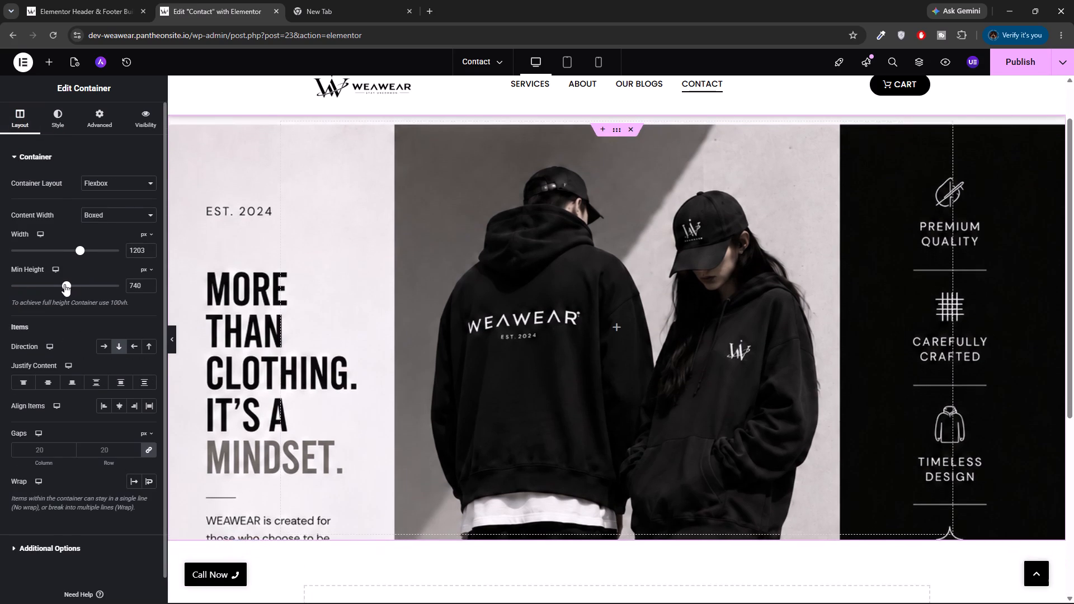
pyautogui.moveTo(64, 284); pyautogui.dragTo(62, 284)
pyautogui.scroll(1, 263, 314)
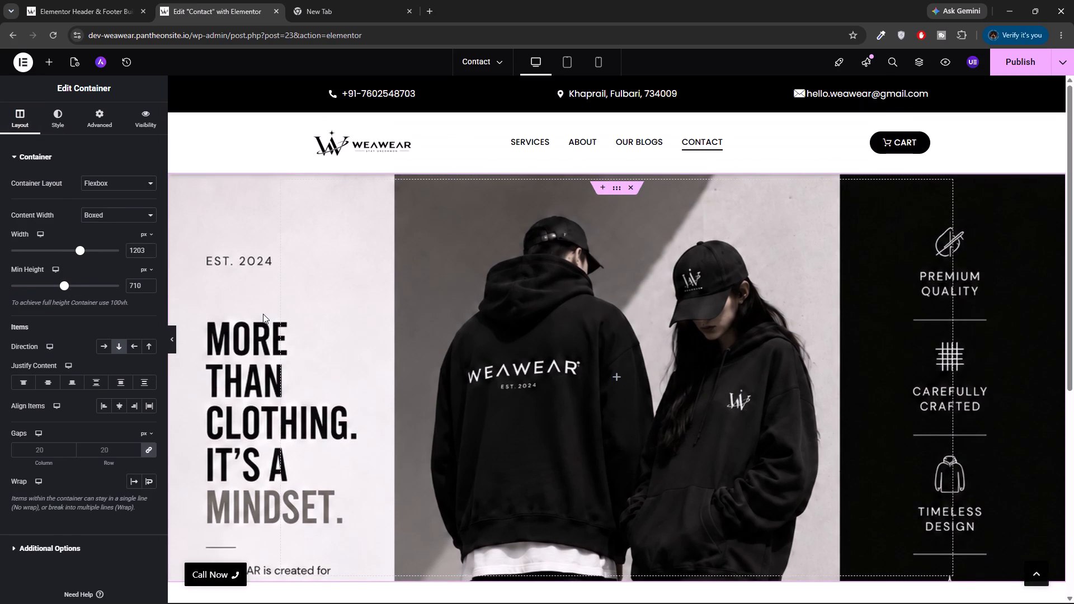
pyautogui.scroll(2, 263, 314)
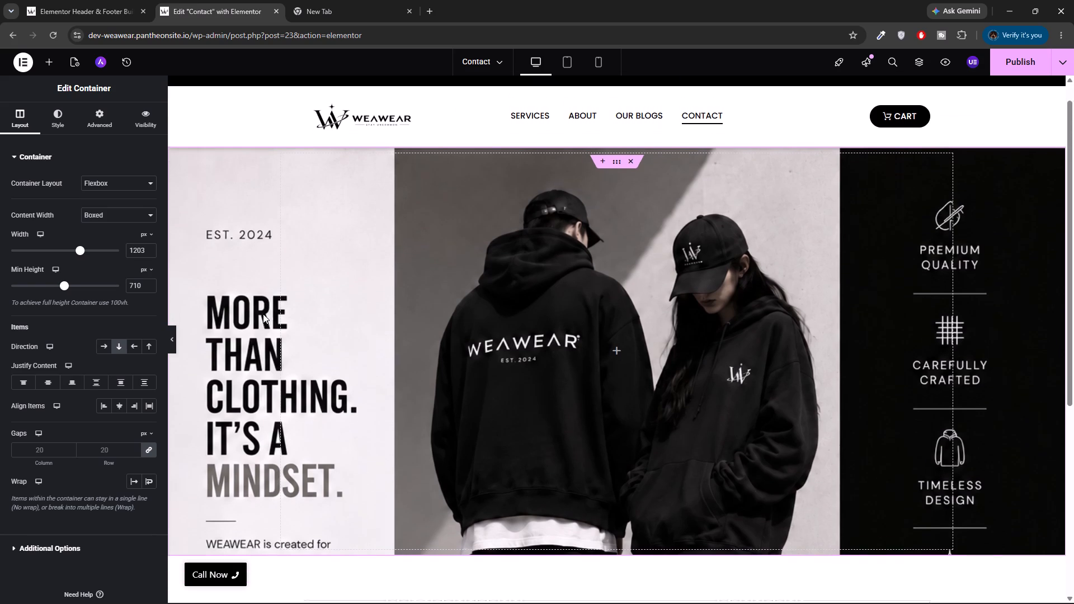
pyautogui.scroll(1, 263, 314)
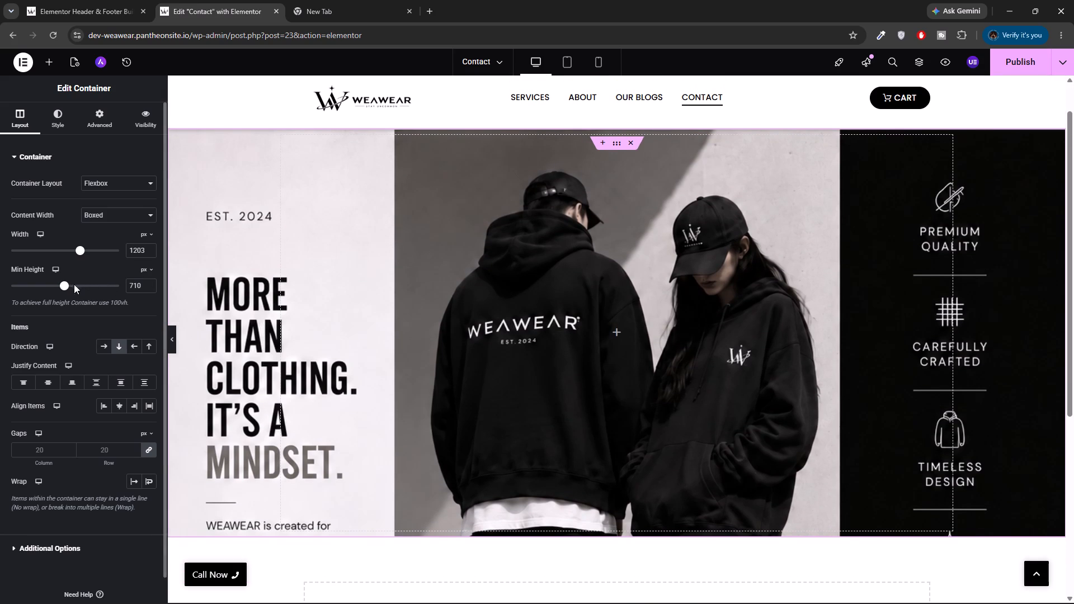
pyautogui.moveTo(67, 286); pyautogui.dragTo(64, 286)
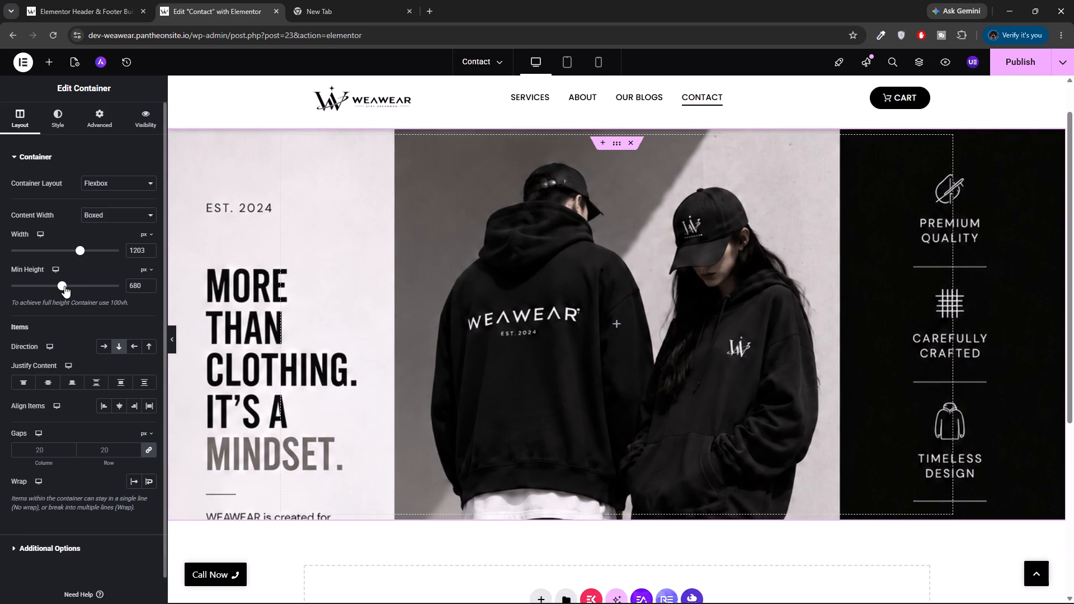
pyautogui.moveTo(64, 286); pyautogui.dragTo(62, 286)
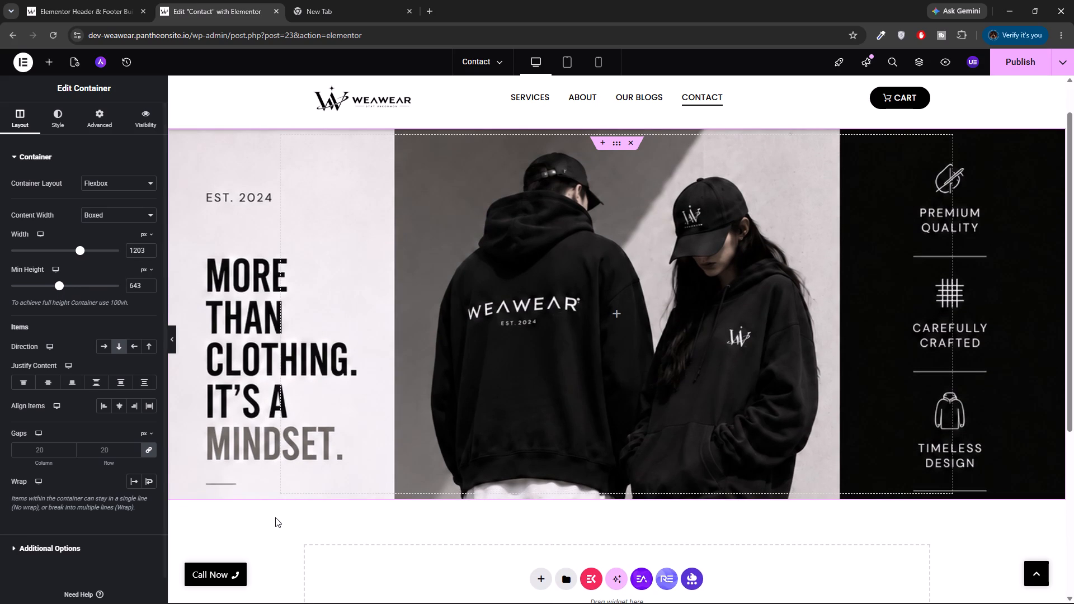
pyautogui.click(275, 517)
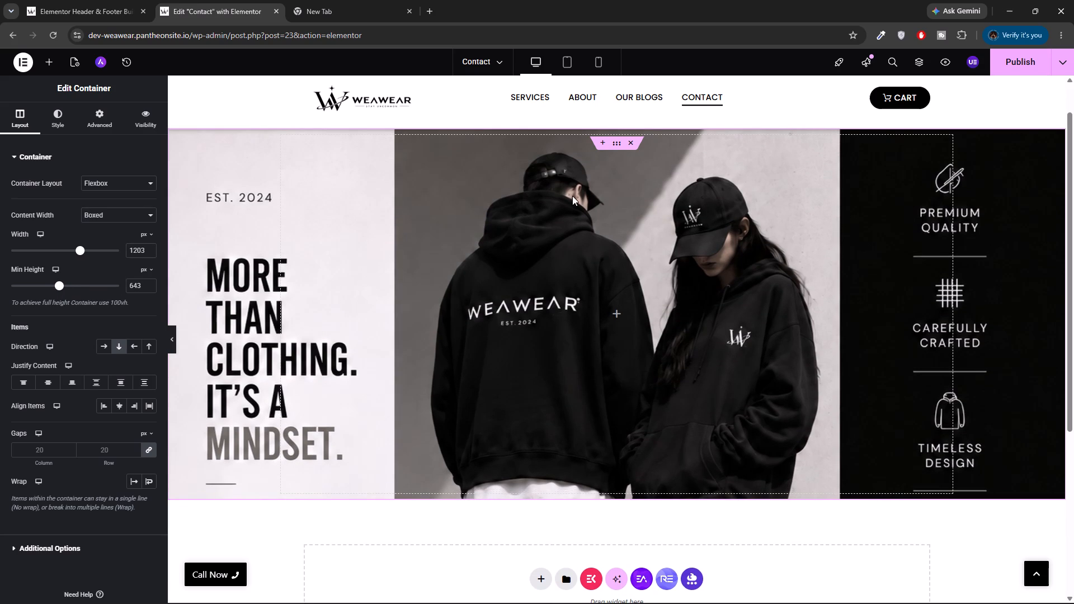
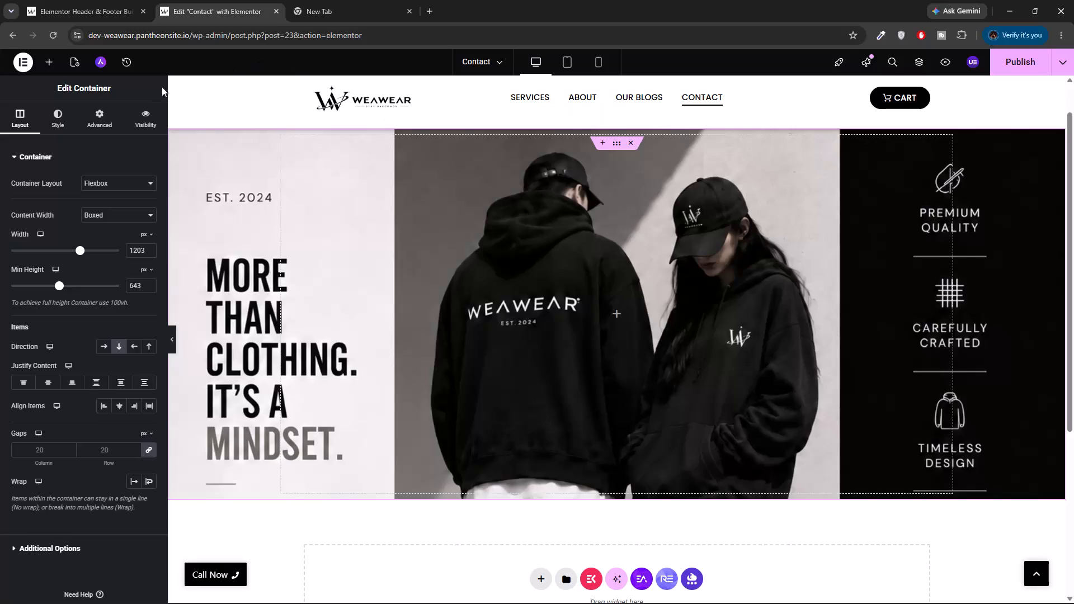
# Add a classic background overlay to the container in solid black, #000000.
pyautogui.click(64, 117)
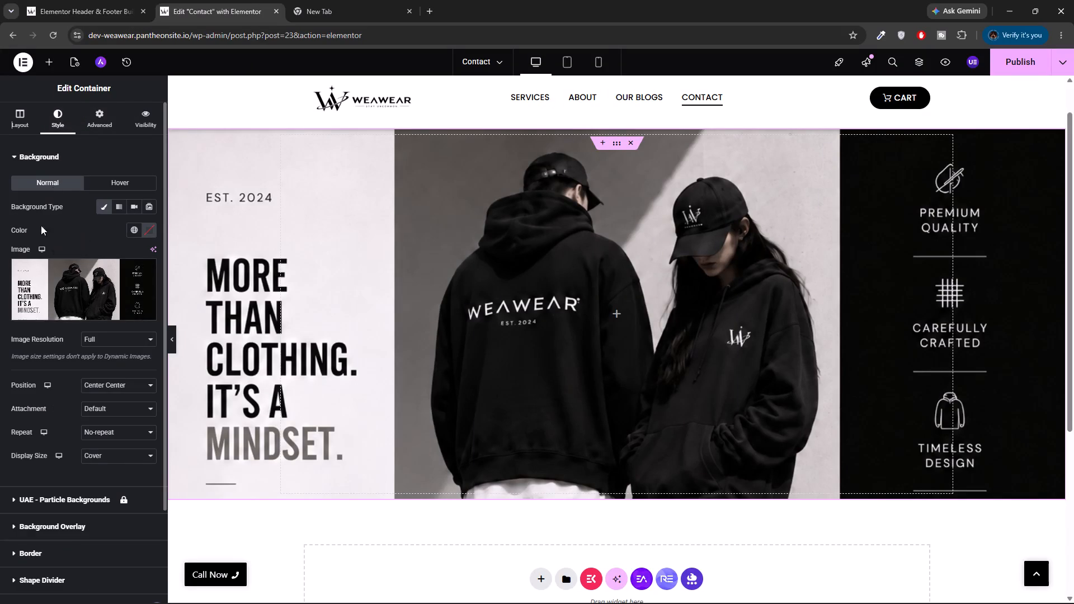
pyautogui.scroll(-2, 51, 450)
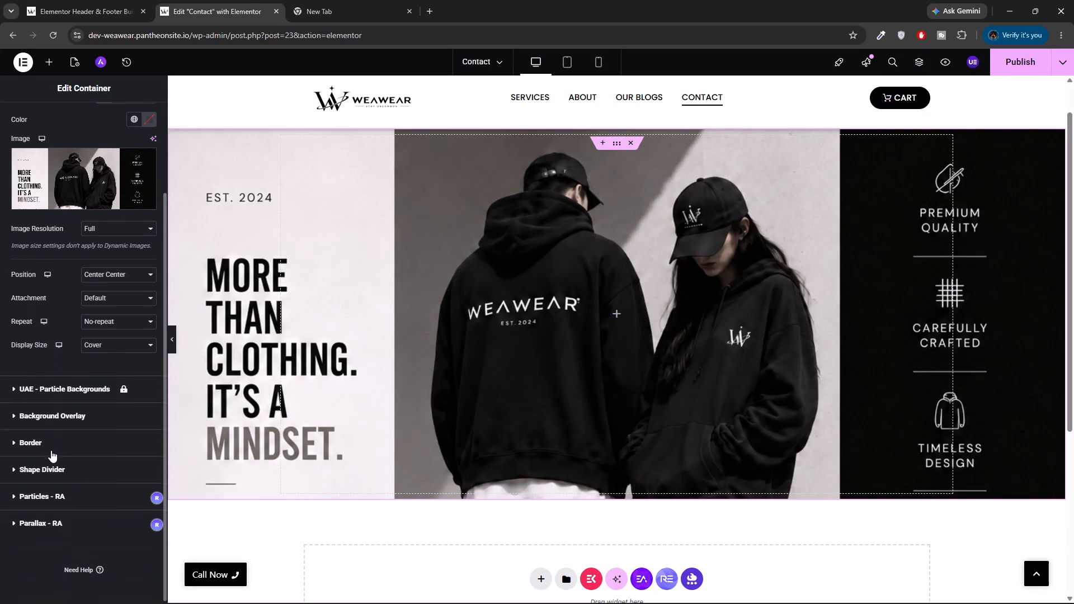
pyautogui.scroll(-1, 51, 450)
pyautogui.click(56, 416)
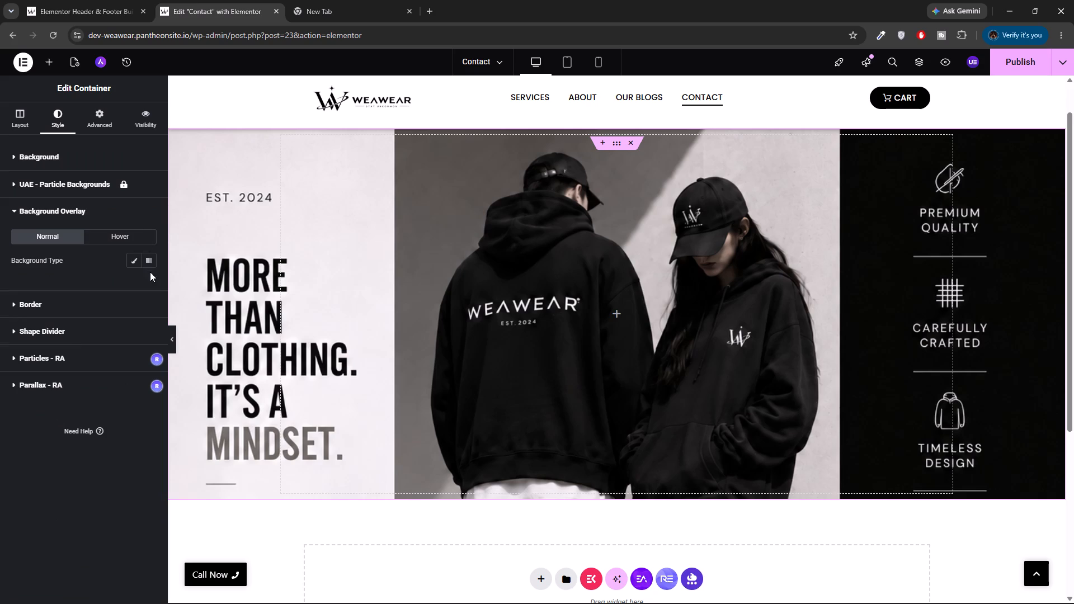
pyautogui.click(130, 260)
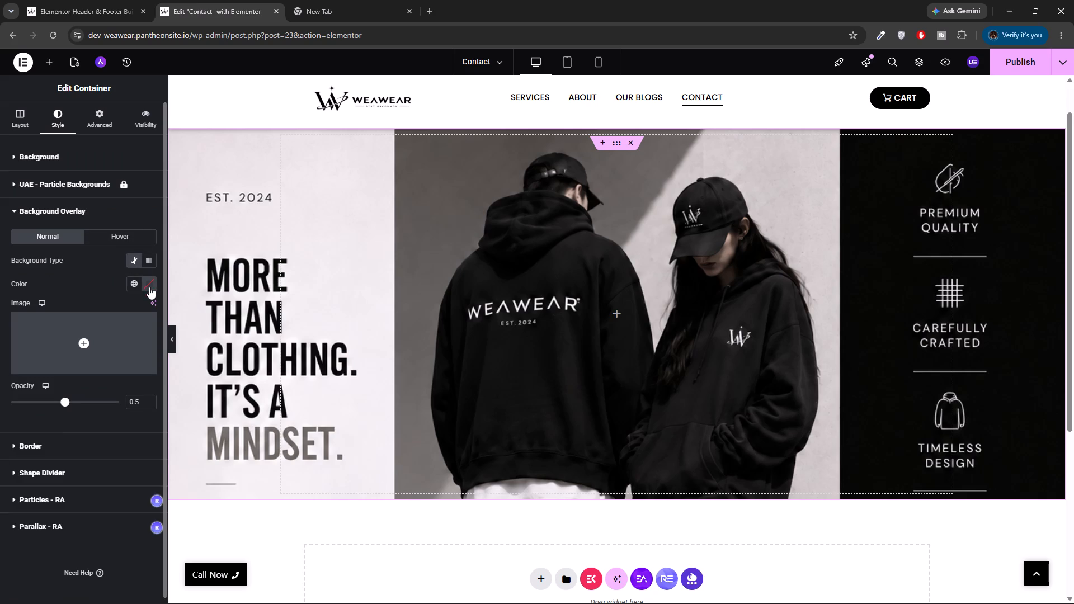
pyautogui.click(149, 287)
pyautogui.moveTo(149, 409); pyautogui.dragTo(123, 413)
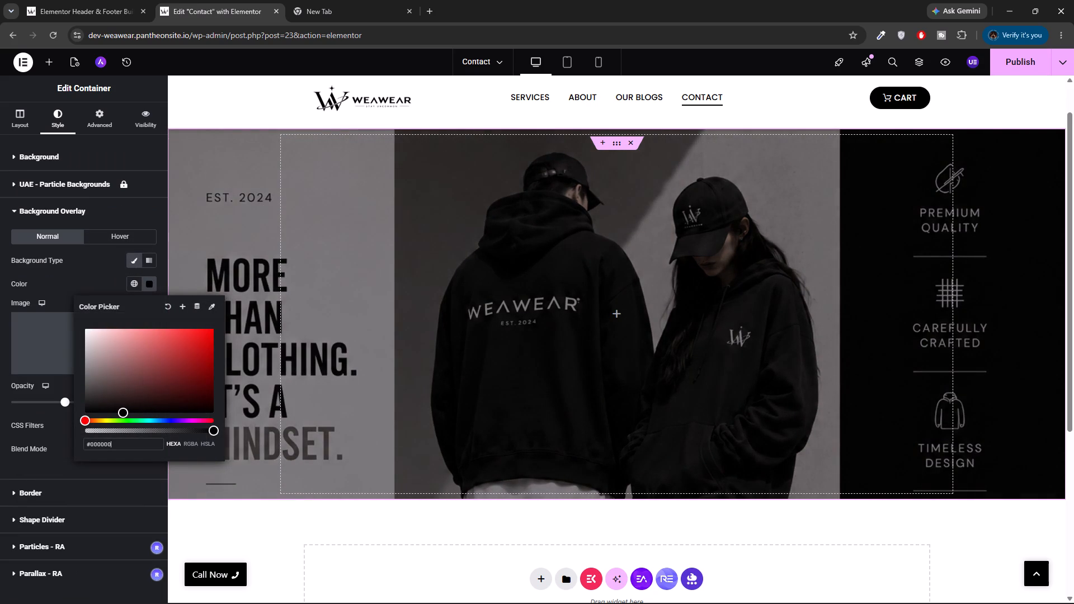
pyautogui.moveTo(123, 413); pyautogui.dragTo(70, 449)
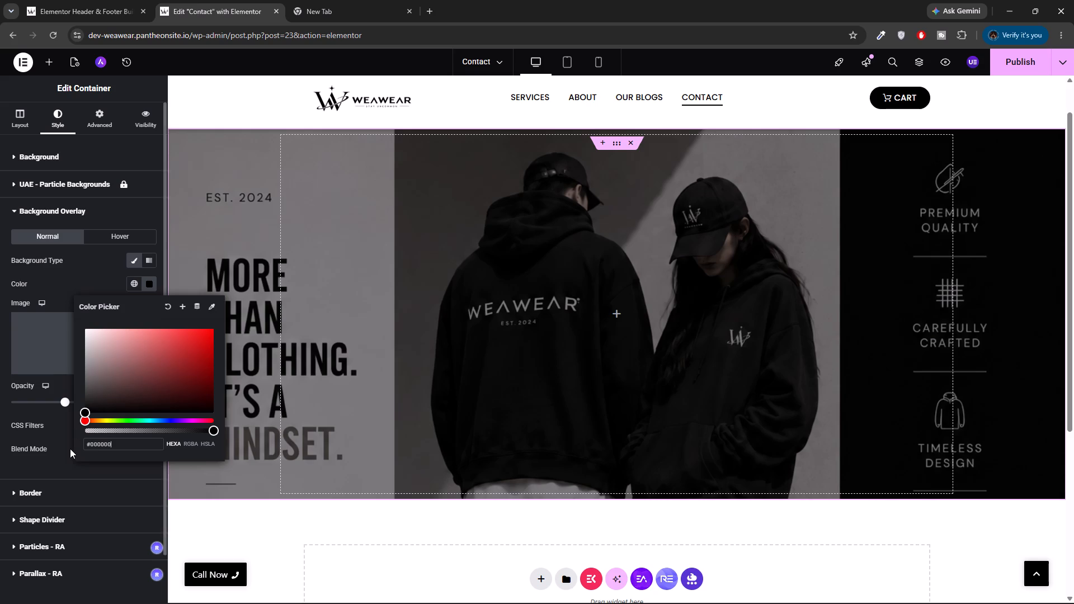
pyautogui.moveTo(70, 449); pyautogui.dragTo(84, 479)
pyautogui.moveTo(84, 479); pyautogui.dragTo(78, 479)
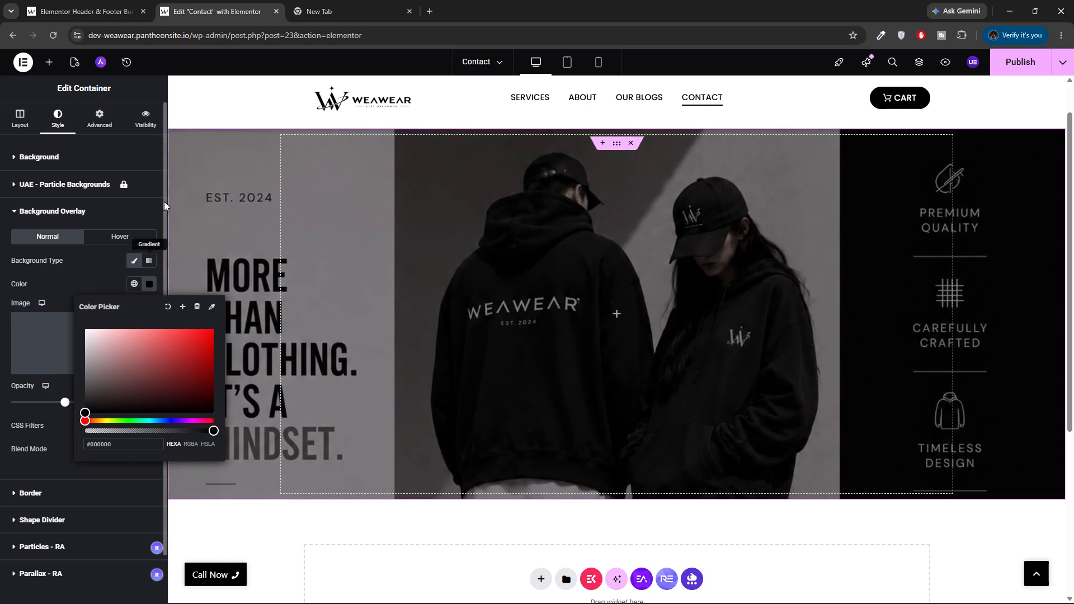
pyautogui.click(195, 147)
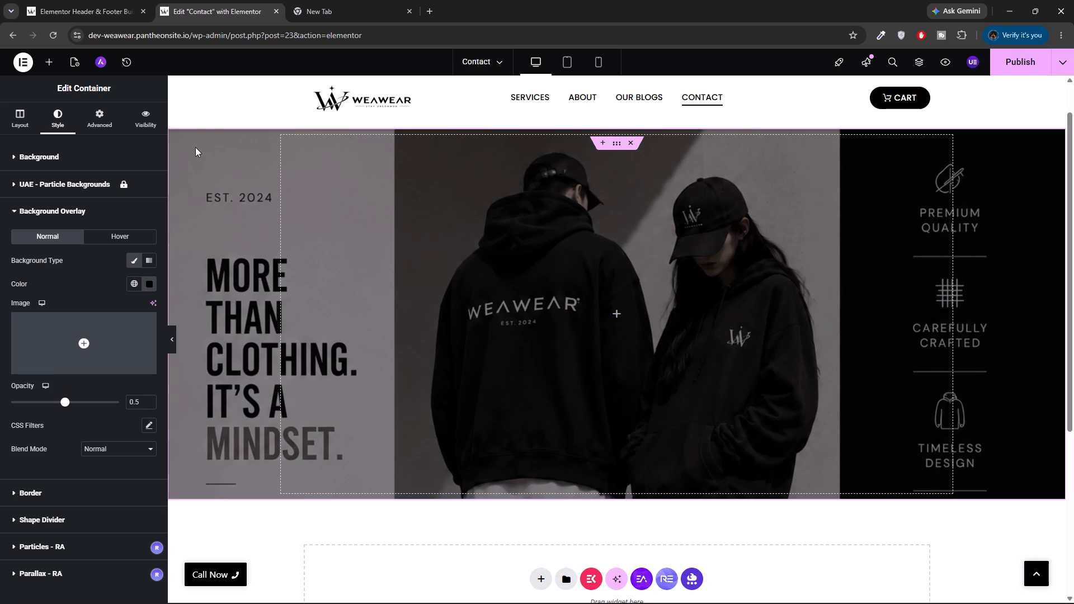
# Fine-tune the background overlay's opacity to 0.48, comparing darker and lighter settings against the background image.
pyautogui.scroll(1, 195, 147)
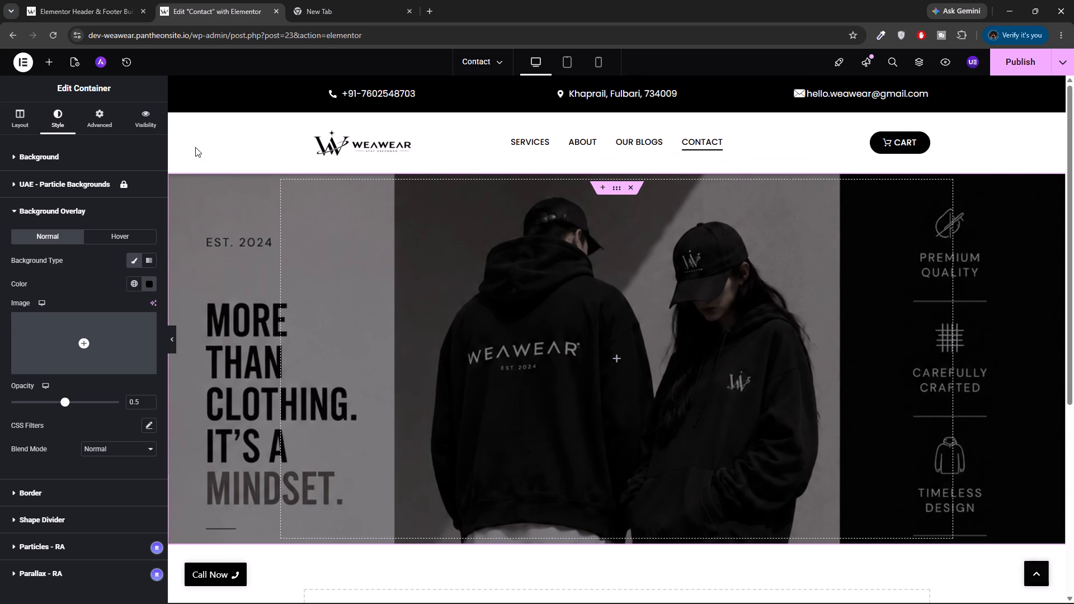
pyautogui.scroll(1, 195, 147)
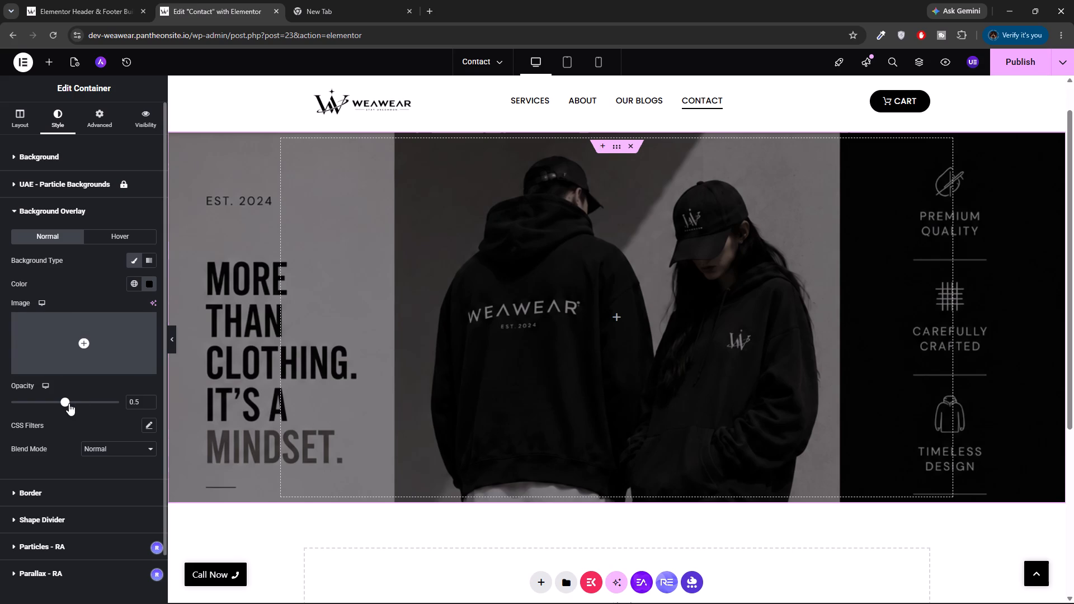
pyautogui.moveTo(65, 402); pyautogui.dragTo(89, 405)
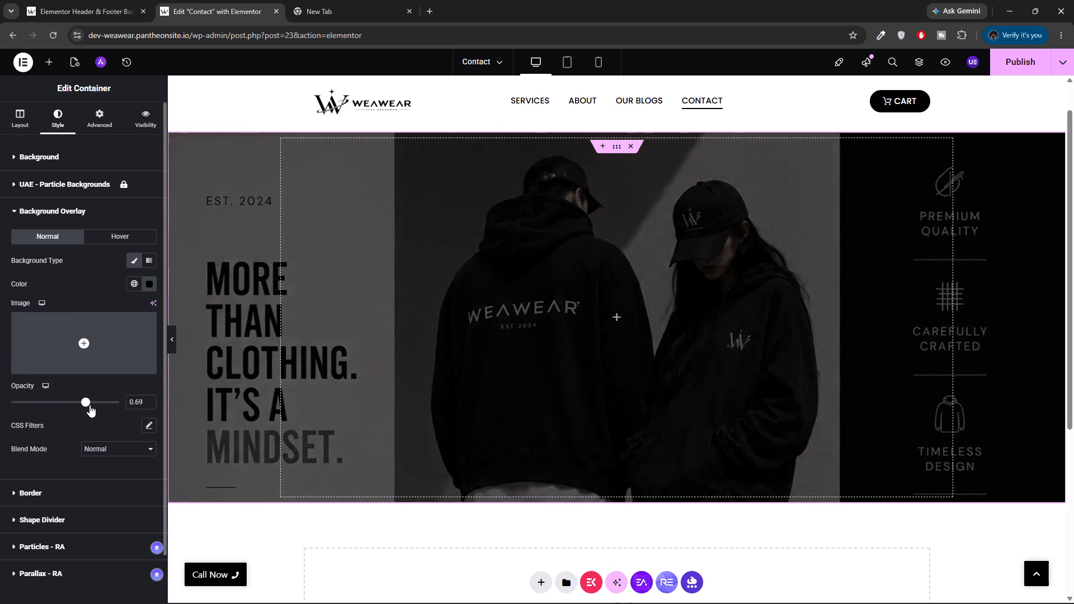
pyautogui.moveTo(89, 405); pyautogui.dragTo(58, 416)
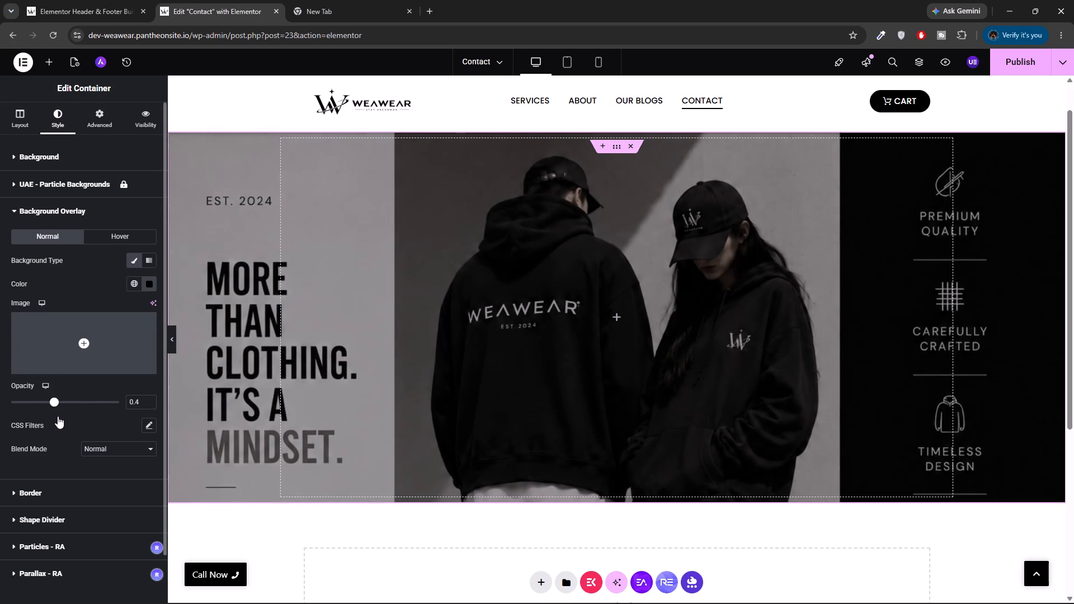
pyautogui.moveTo(58, 416); pyautogui.dragTo(66, 417)
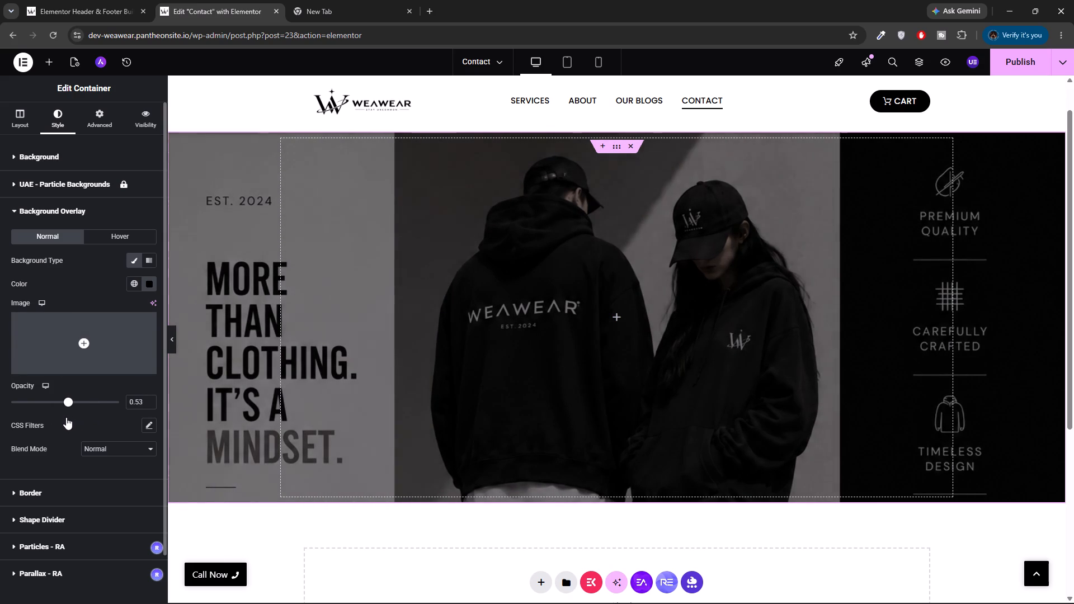
pyautogui.moveTo(66, 417); pyautogui.dragTo(64, 417)
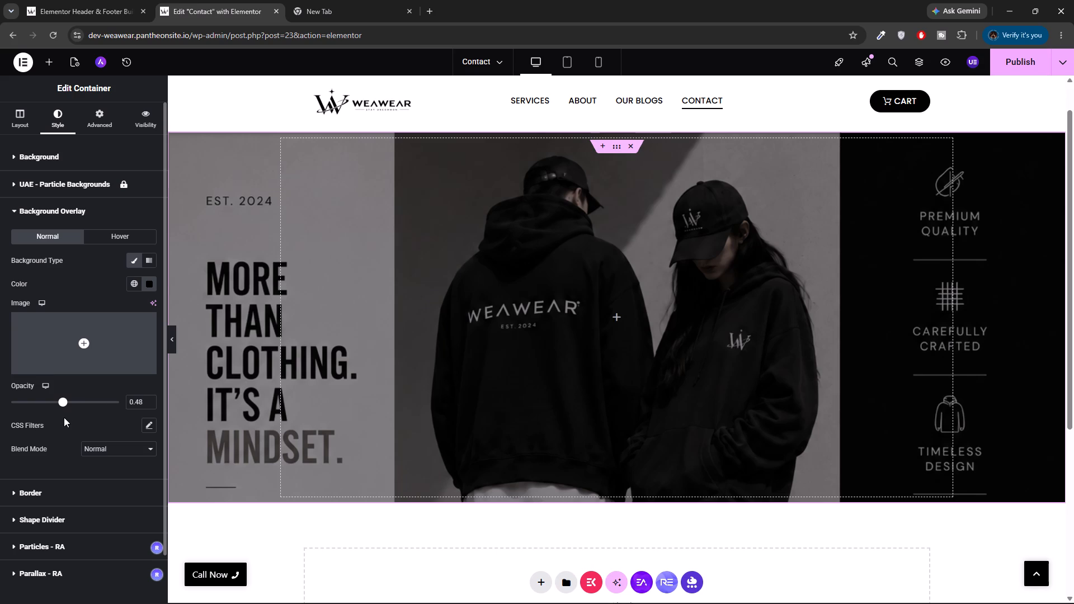
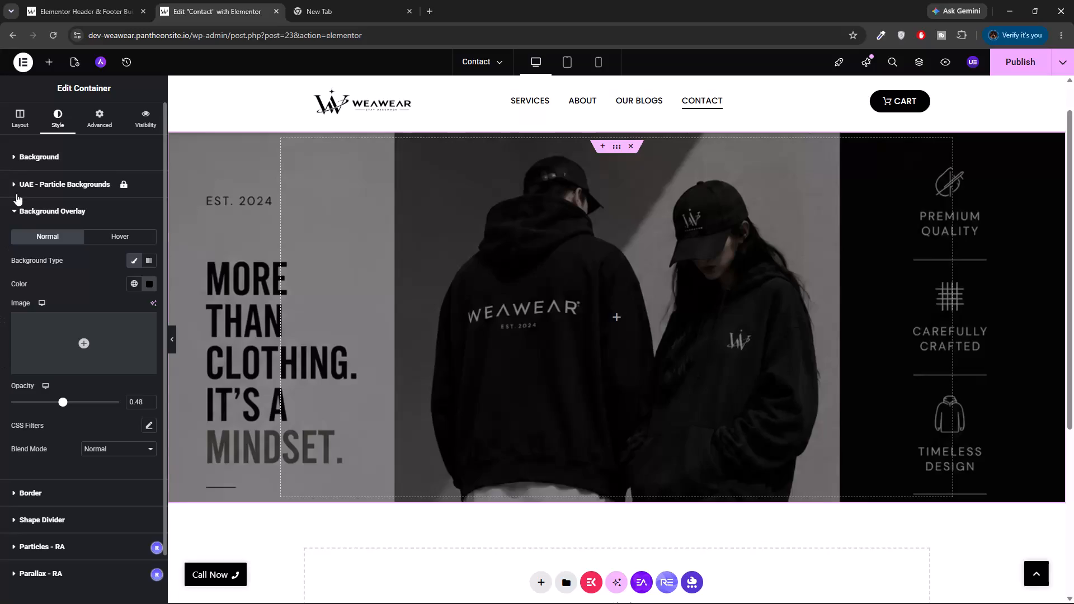
# Add a Heading widget inside the hero container.
pyautogui.click(50, 63)
pyautogui.click(60, 287)
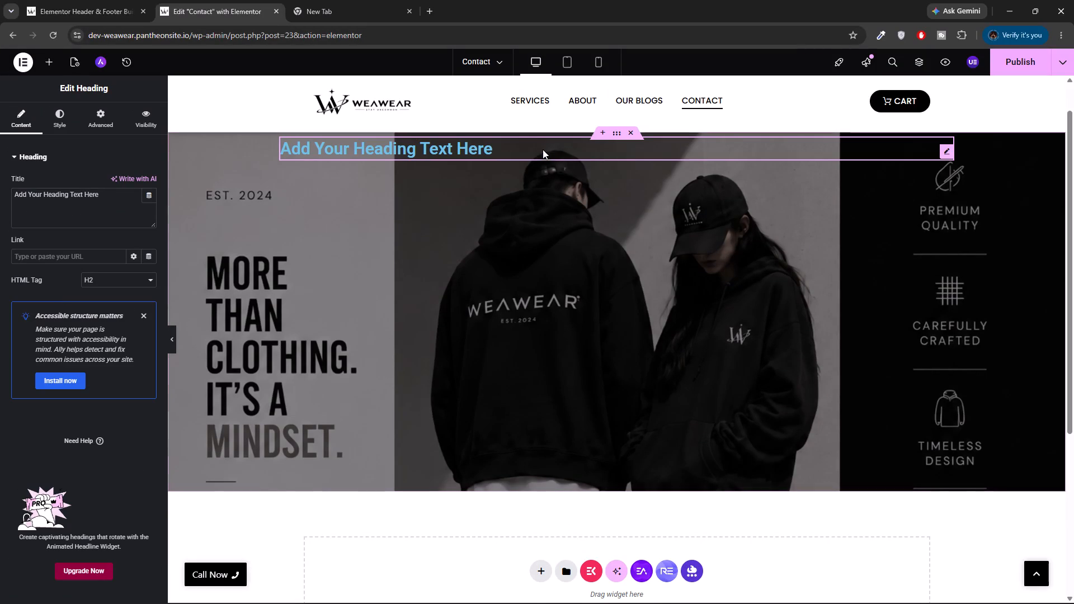
# Replace the heading's placeholder text with CONTACT.
pyautogui.click(544, 145)
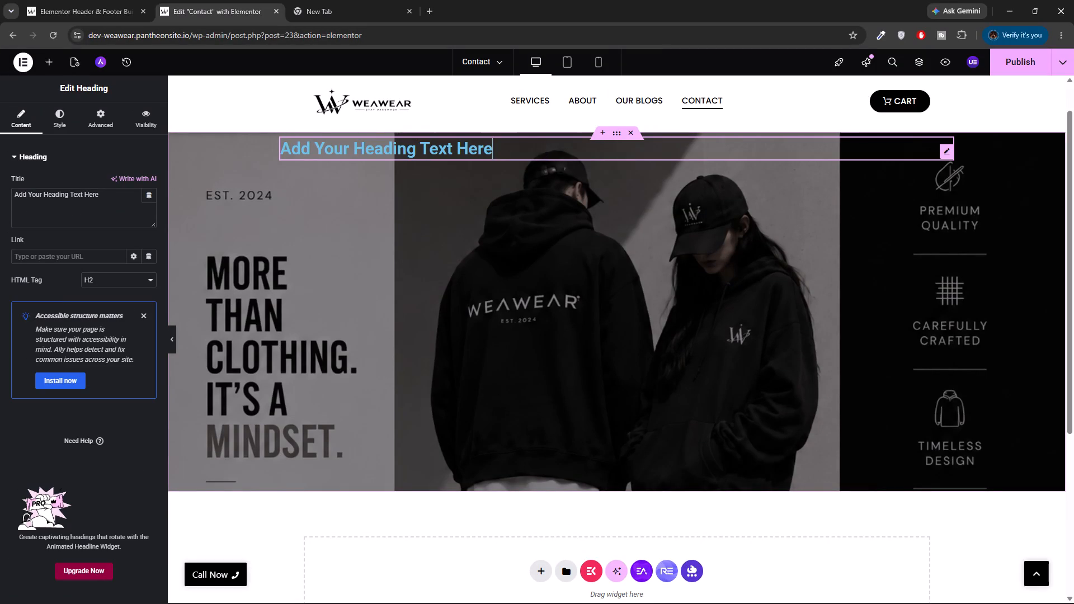
pyautogui.press('BackSpace')
pyautogui.press('BackSpace')
pyautogui.press('BackSpace')
pyautogui.press('BackSpace')
pyautogui.press('BackSpace')
pyautogui.press('BackSpace')
pyautogui.press('BackSpace')
pyautogui.press('BackSpace')
pyautogui.press('BackSpace')
pyautogui.press('BackSpace')
pyautogui.press('BackSpace')
pyautogui.press('BackSpace')
pyautogui.press('BackSpace')
pyautogui.press('BackSpace')
pyautogui.press('BackSpace')
pyautogui.press('BackSpace')
pyautogui.press('BackSpace')
pyautogui.press('BackSpace')
pyautogui.press('BackSpace')
pyautogui.press('BackSpace')
pyautogui.press('BackSpace')
pyautogui.press('BackSpace')
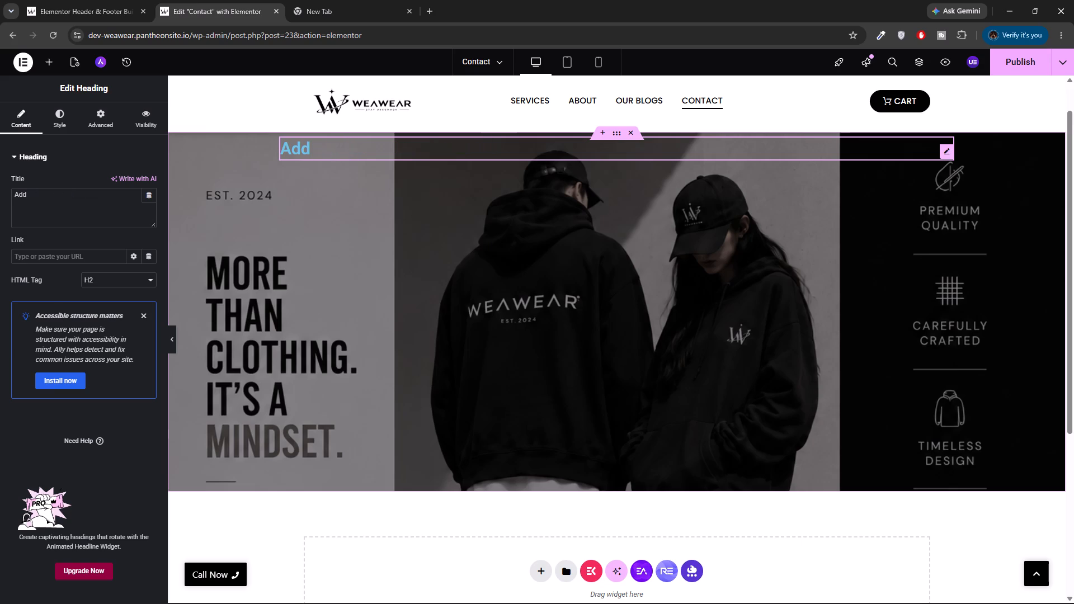
pyautogui.press('BackSpace')
pyautogui.press('BackSpace')
pyautogui.press('BackSpace')
pyautogui.press('BackSpace')
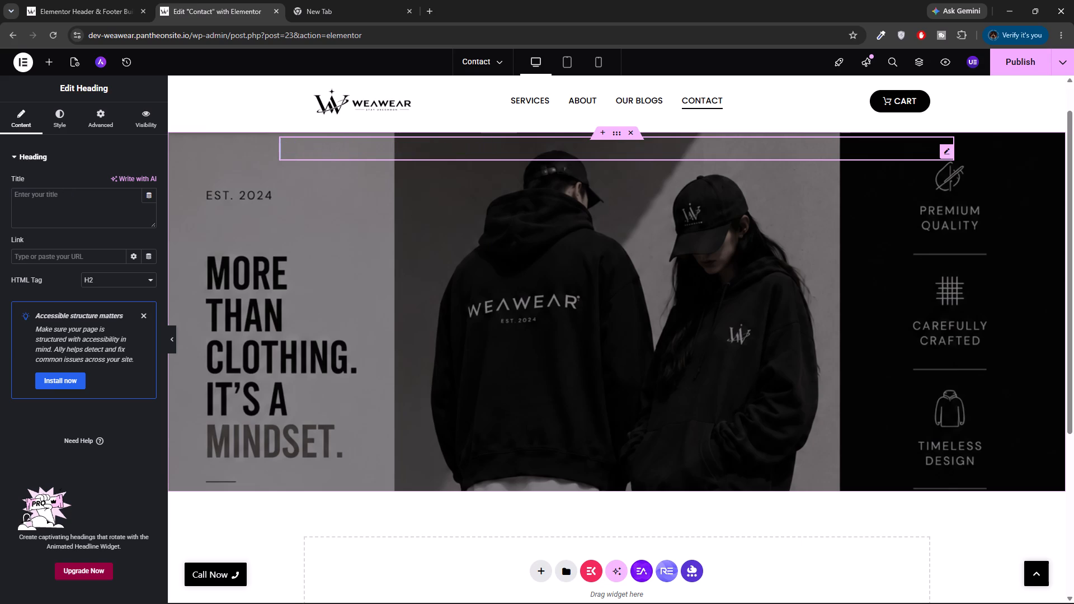
pyautogui.write('CONTACT')
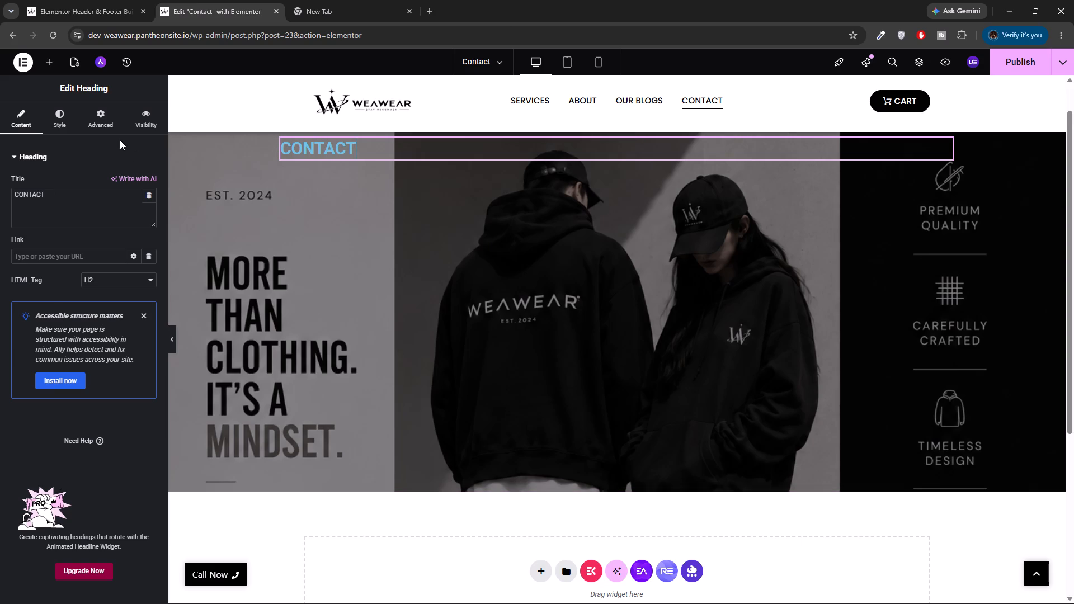
# Centre-align the CONTACT heading in the hero container.
pyautogui.click(63, 126)
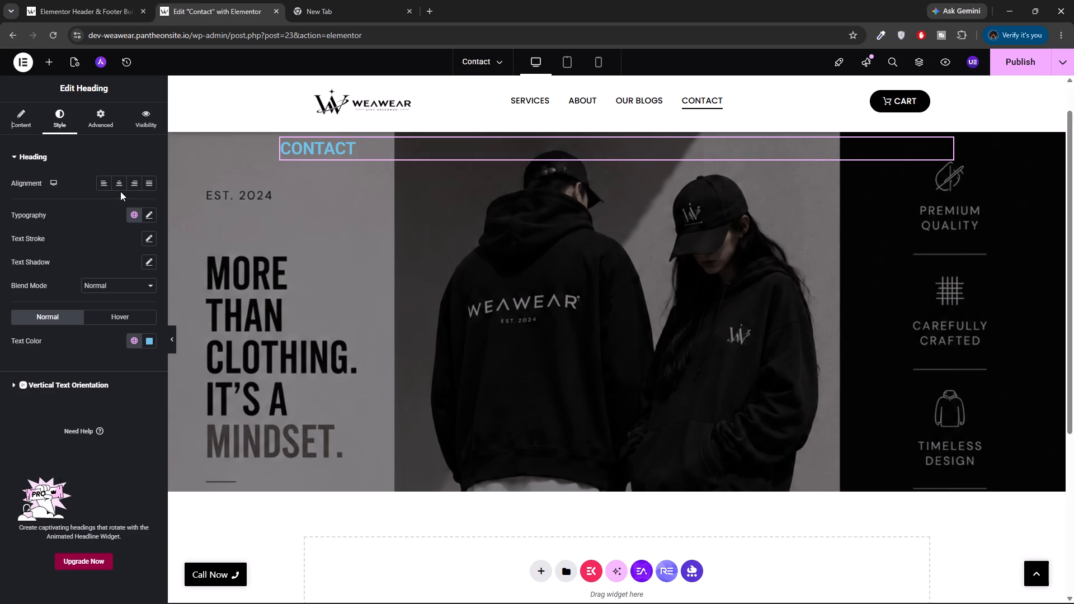
pyautogui.click(117, 183)
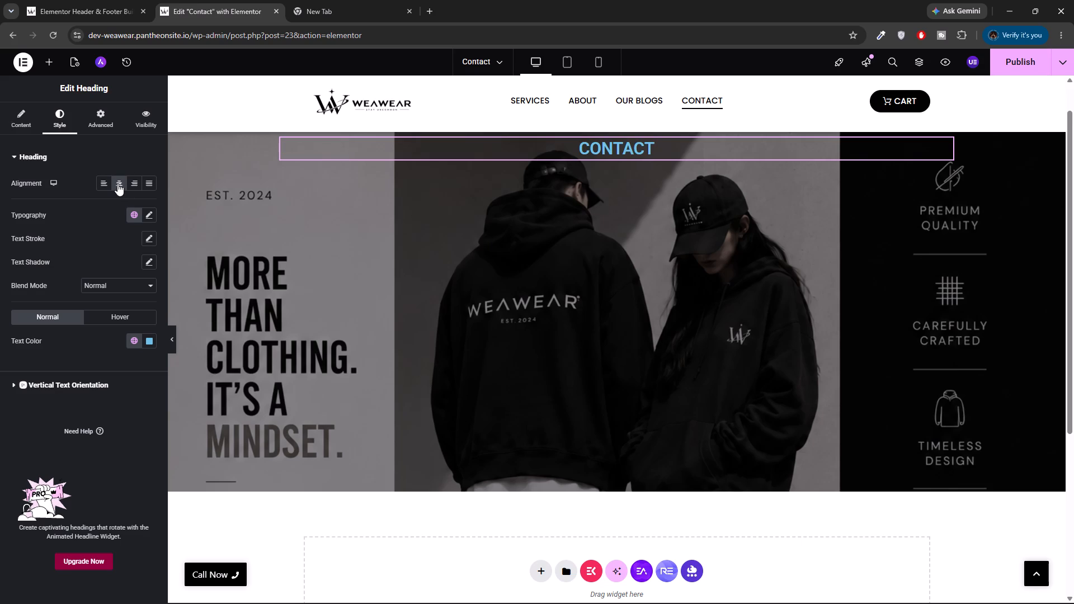
# Set the CONTACT heading's typography to Poppins, weight 500 (Medium), with 2 px letter spacing.
pyautogui.click(151, 214)
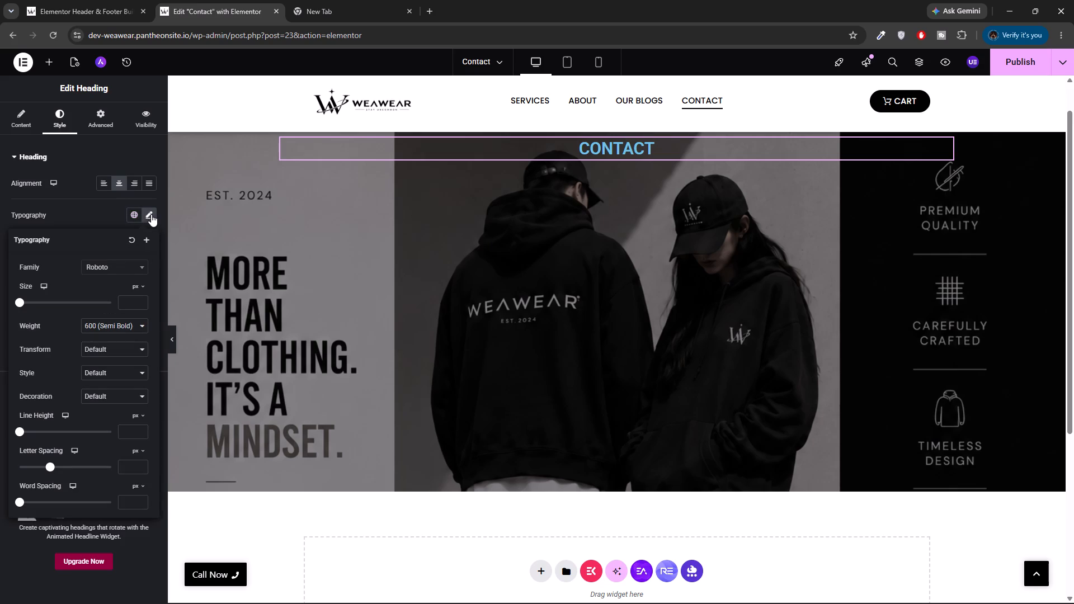
pyautogui.click(128, 269)
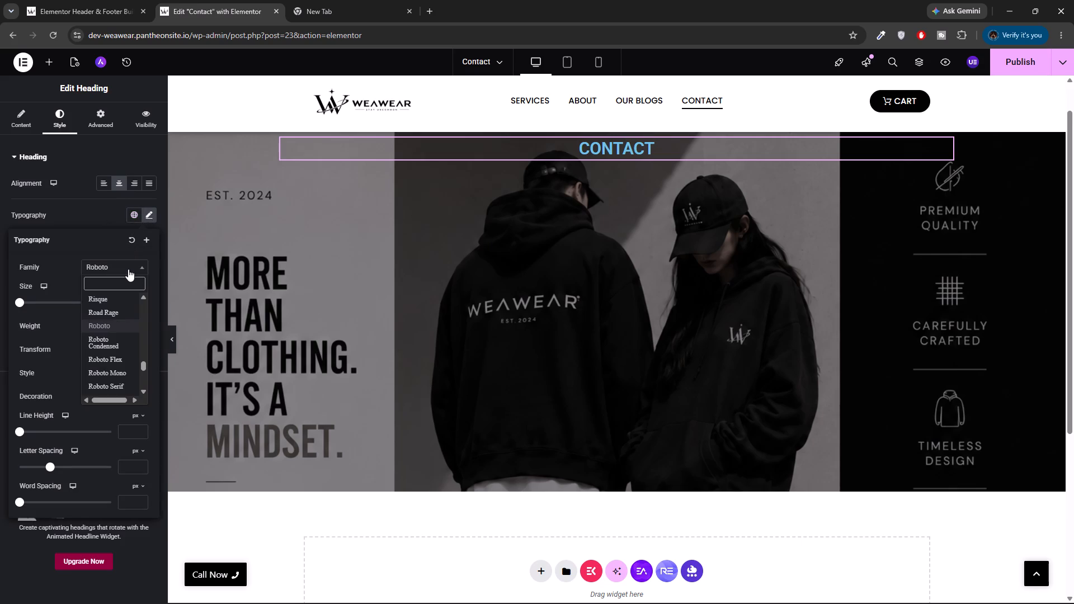
pyautogui.write('POP')
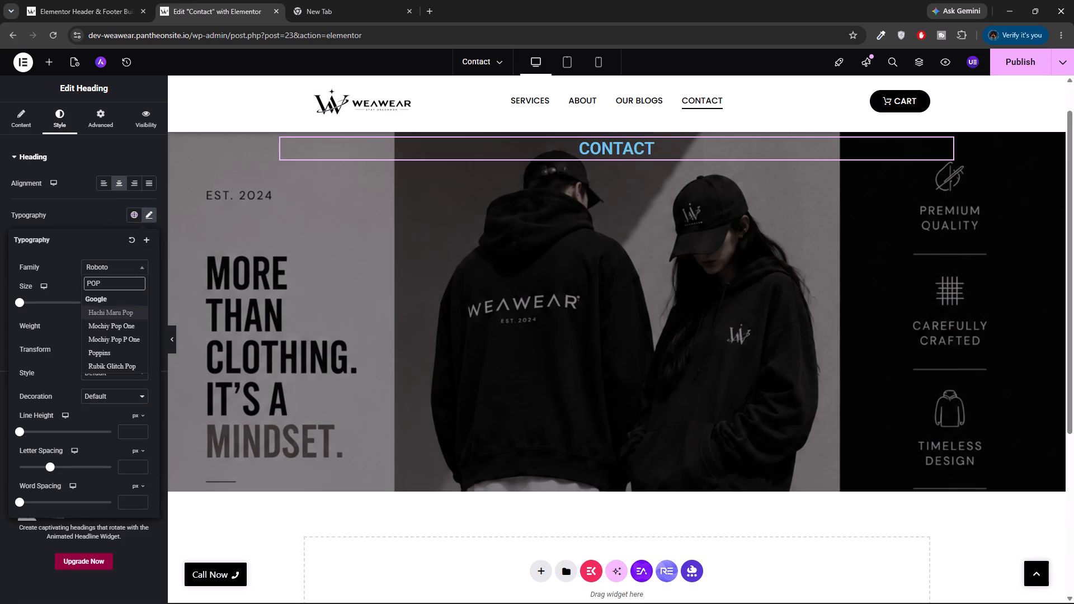
pyautogui.press('p')
pyautogui.click(125, 319)
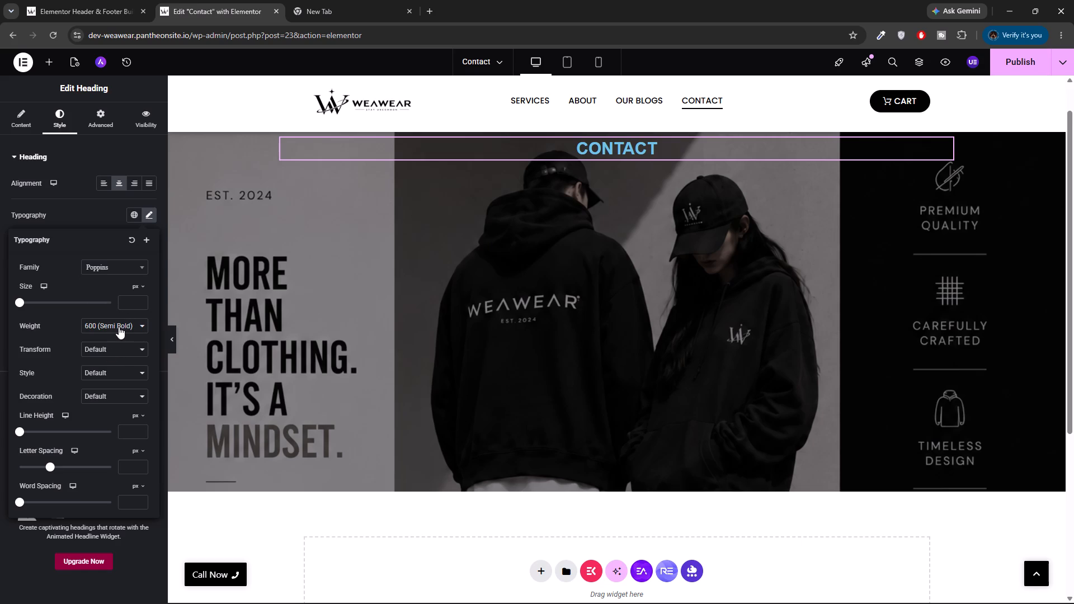
pyautogui.click(119, 327)
pyautogui.click(97, 398)
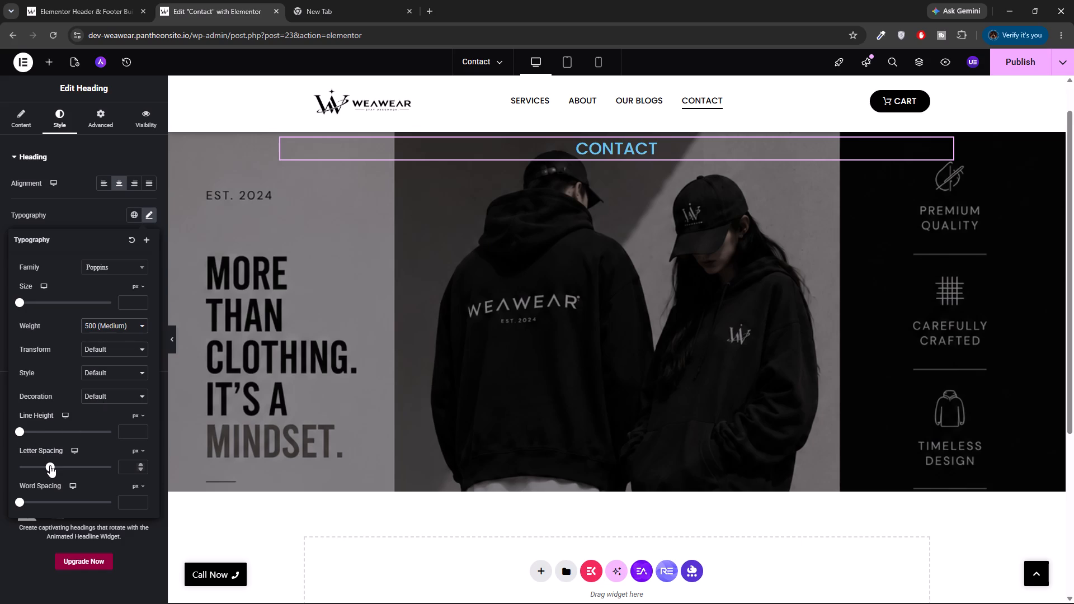
pyautogui.moveTo(50, 465); pyautogui.dragTo(60, 467)
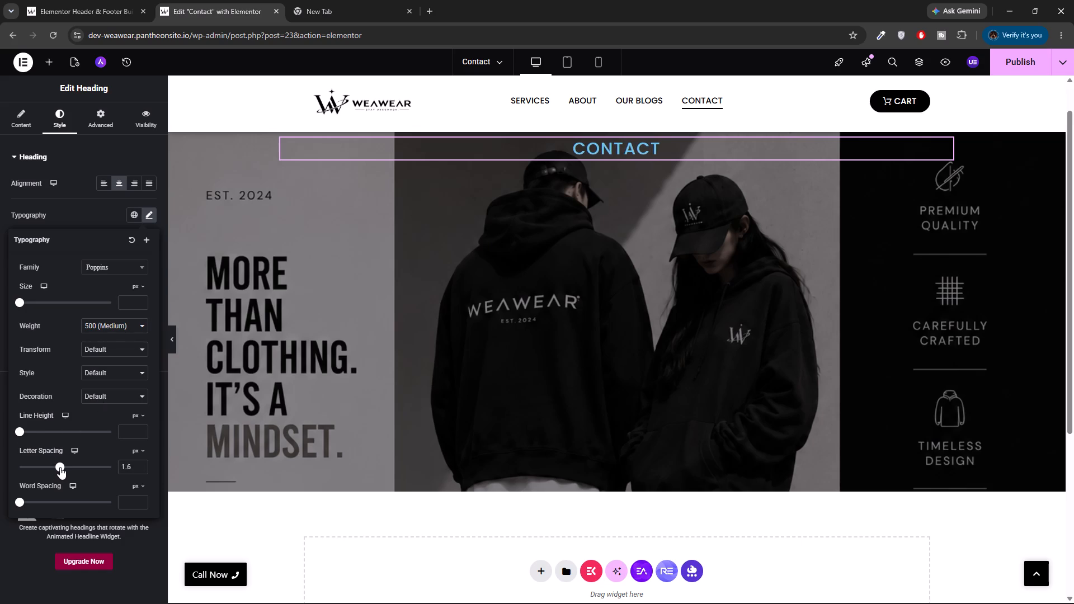
pyautogui.moveTo(60, 467); pyautogui.dragTo(62, 468)
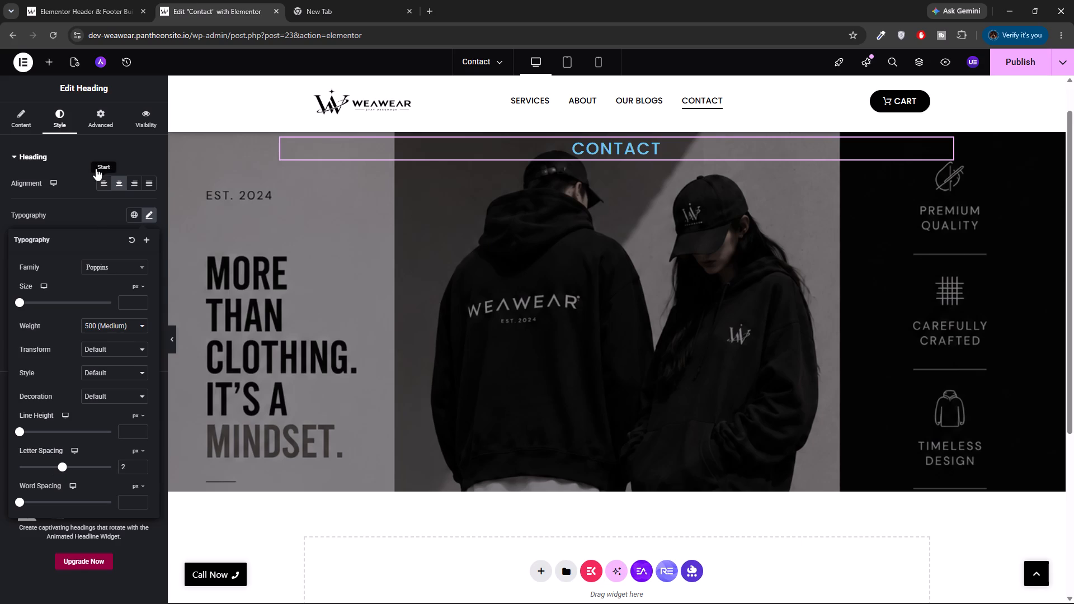
# Change the CONTACT heading's text color to white, #FFFFFF.
pyautogui.click(24, 122)
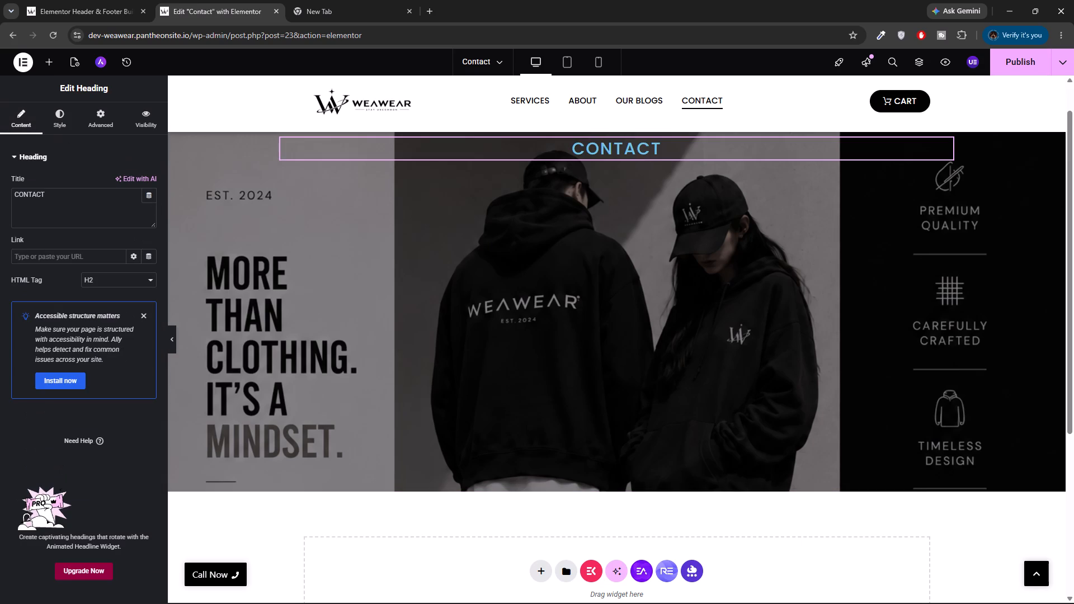
pyautogui.click(65, 125)
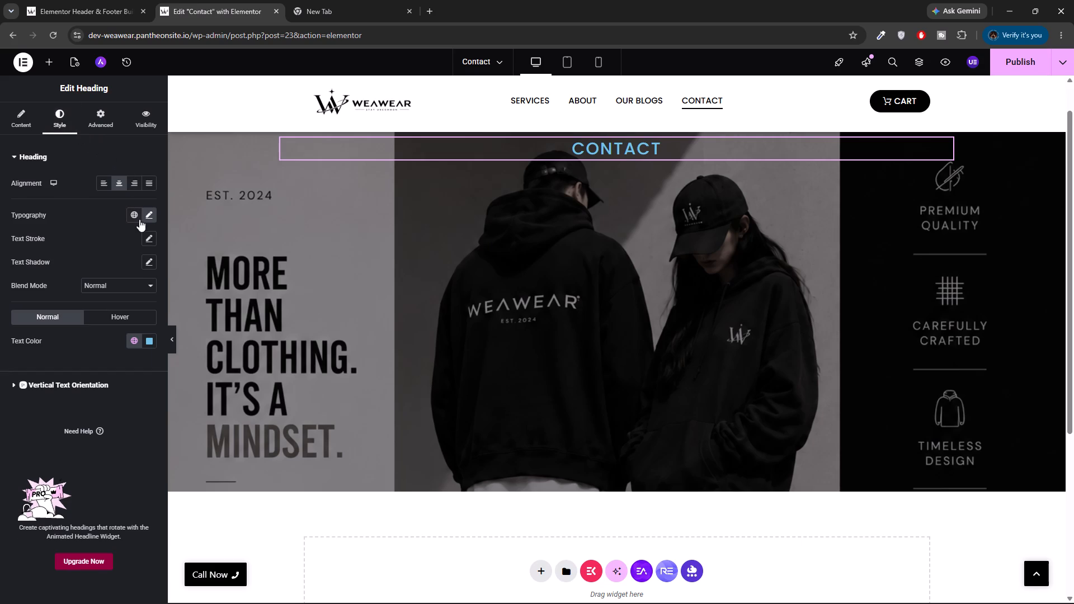
pyautogui.click(138, 217)
pyautogui.click(138, 217)
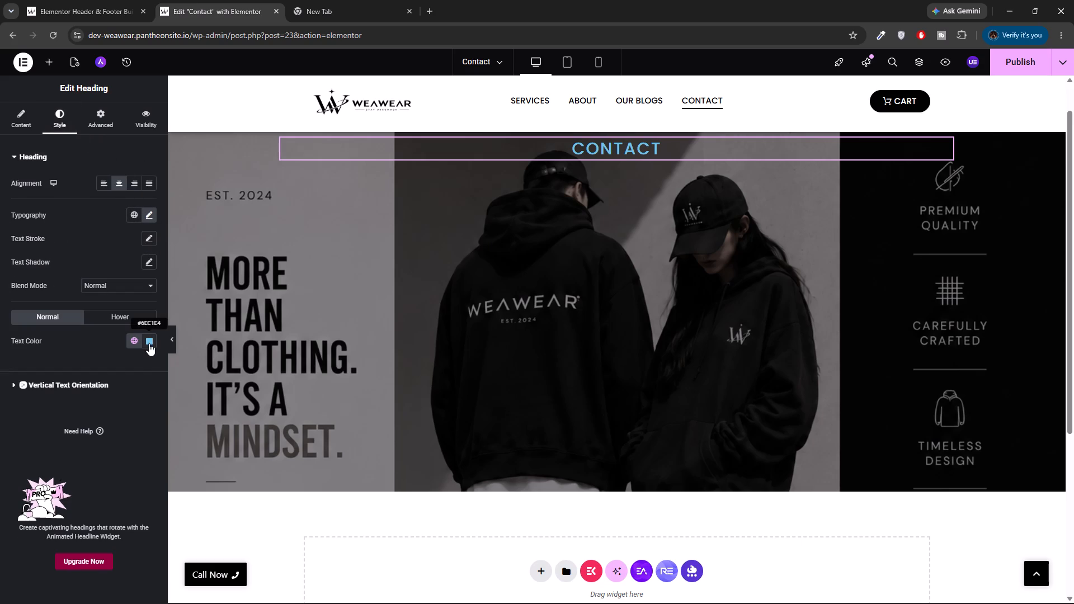
pyautogui.click(149, 343)
pyautogui.moveTo(150, 395); pyautogui.dragTo(0, 500)
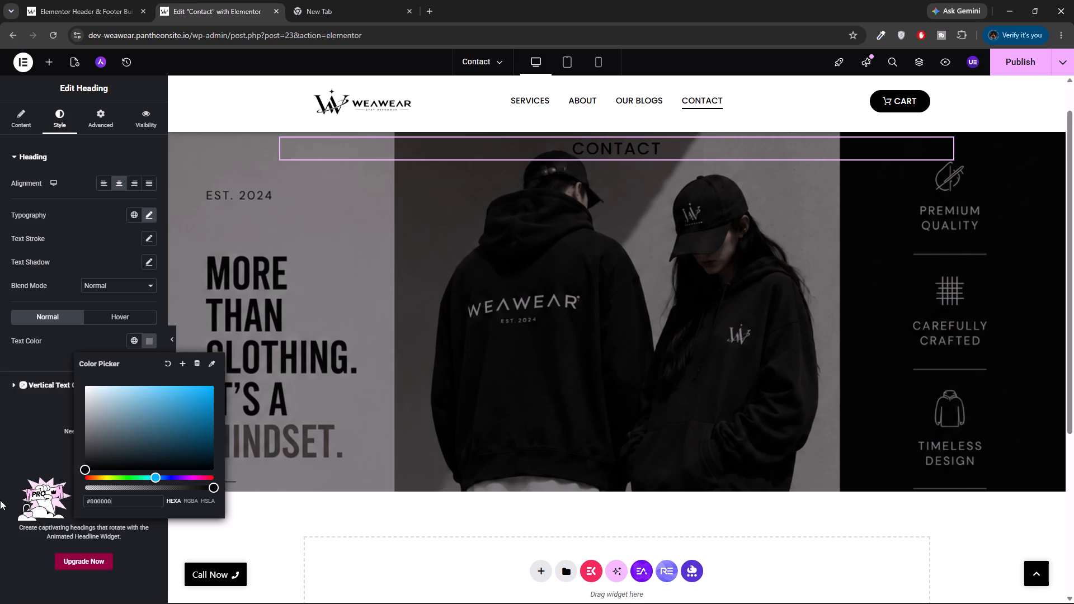
pyautogui.moveTo(0, 500); pyautogui.dragTo(6, 287)
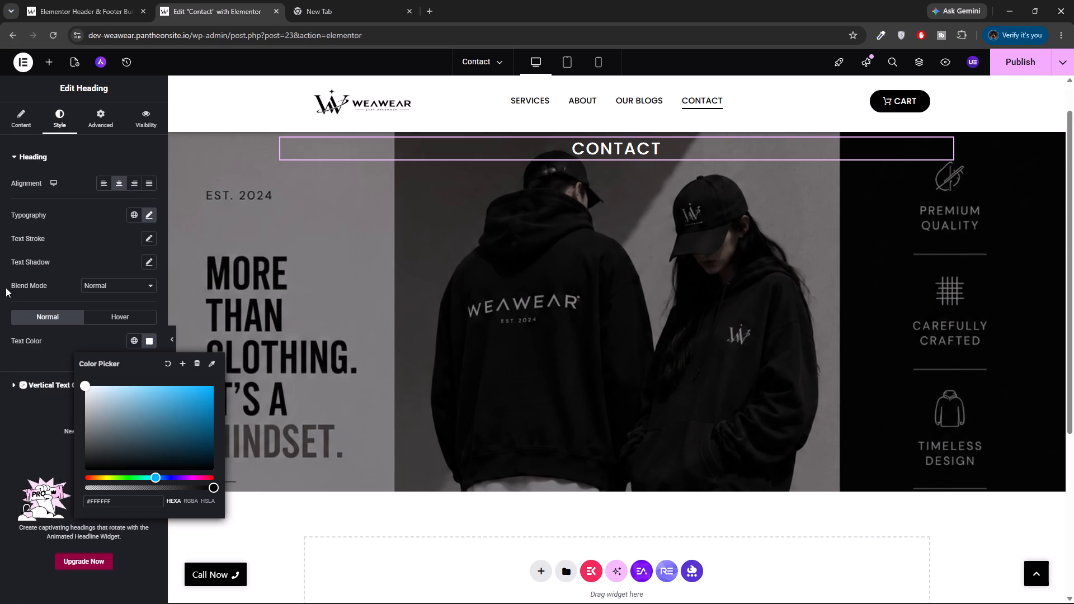
pyautogui.click(507, 0)
pyautogui.click(152, 341)
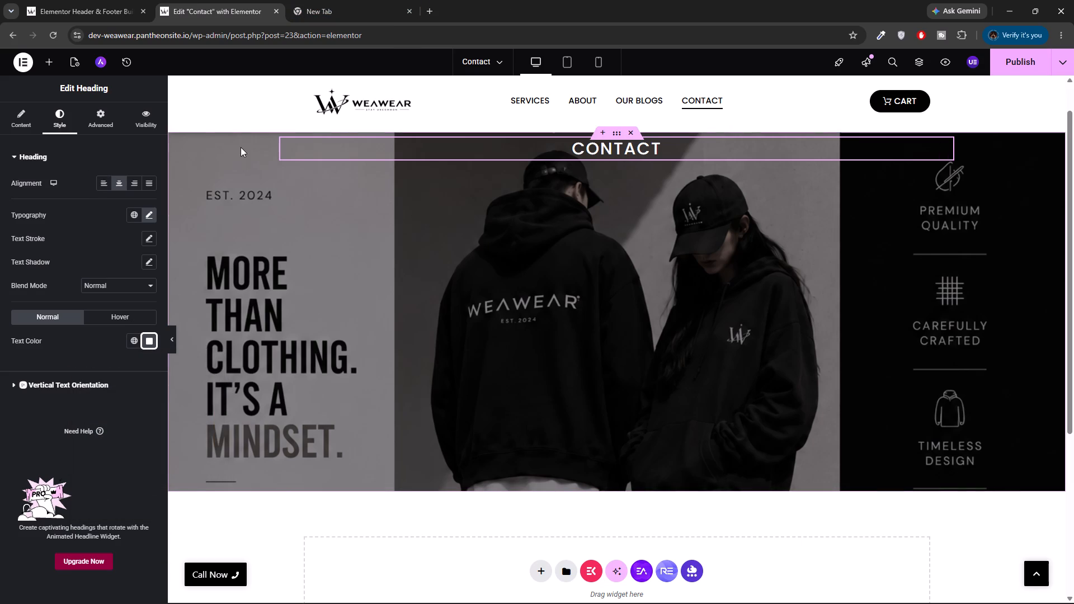
# Review how the styled CONTACT heading sits over the hero image and within the whole page down to the footer.
pyautogui.click(100, 0)
pyautogui.click(159, 0)
pyautogui.scroll(-8, 501, 397)
pyautogui.scroll(1, 501, 397)
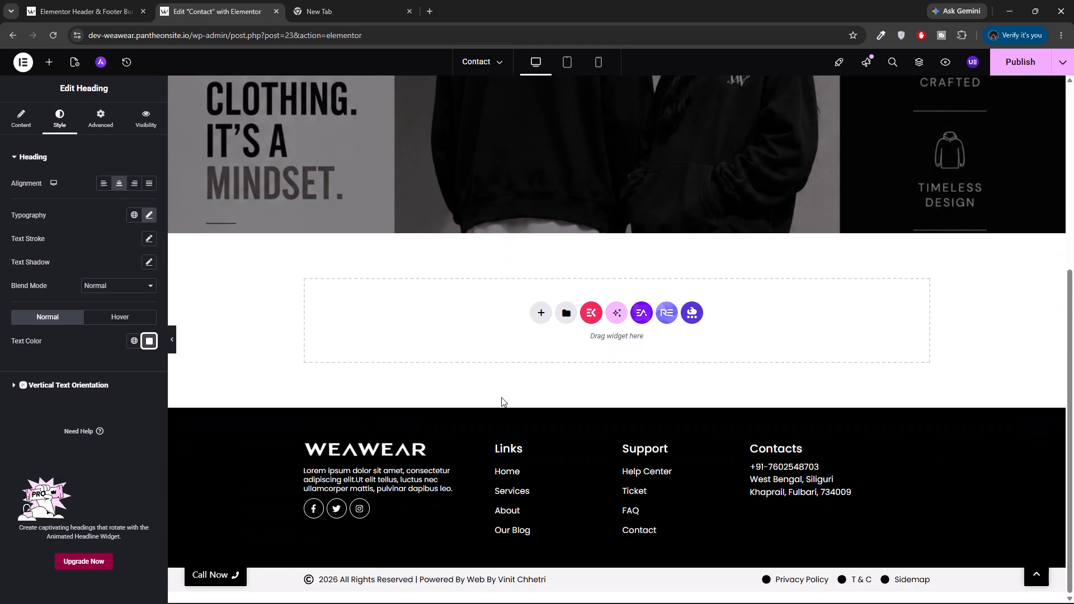
pyautogui.scroll(5, 501, 397)
pyautogui.scroll(-1, 501, 397)
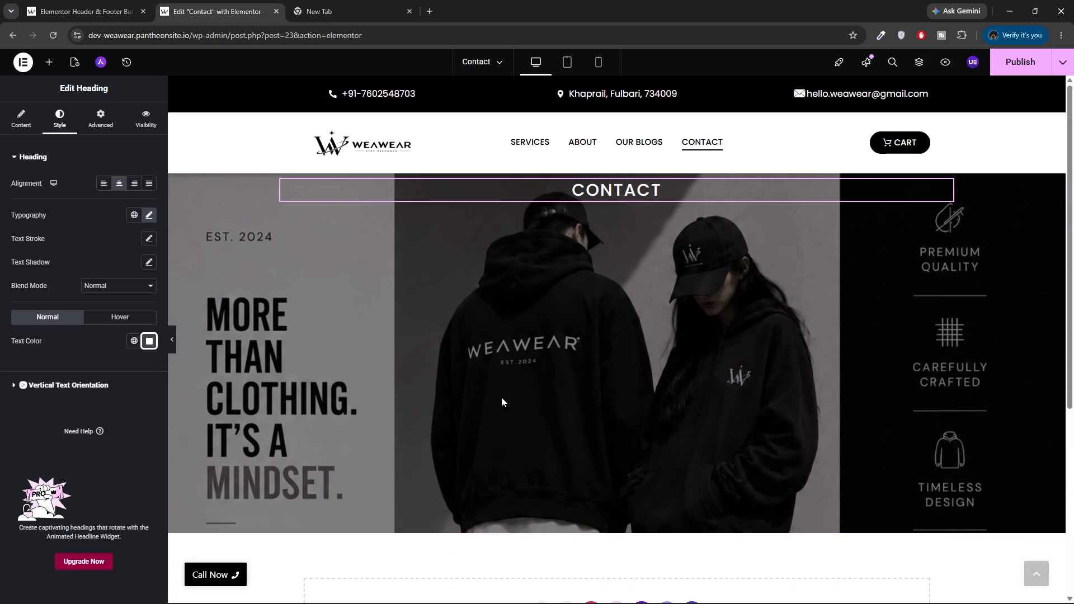
pyautogui.scroll(-1, 501, 397)
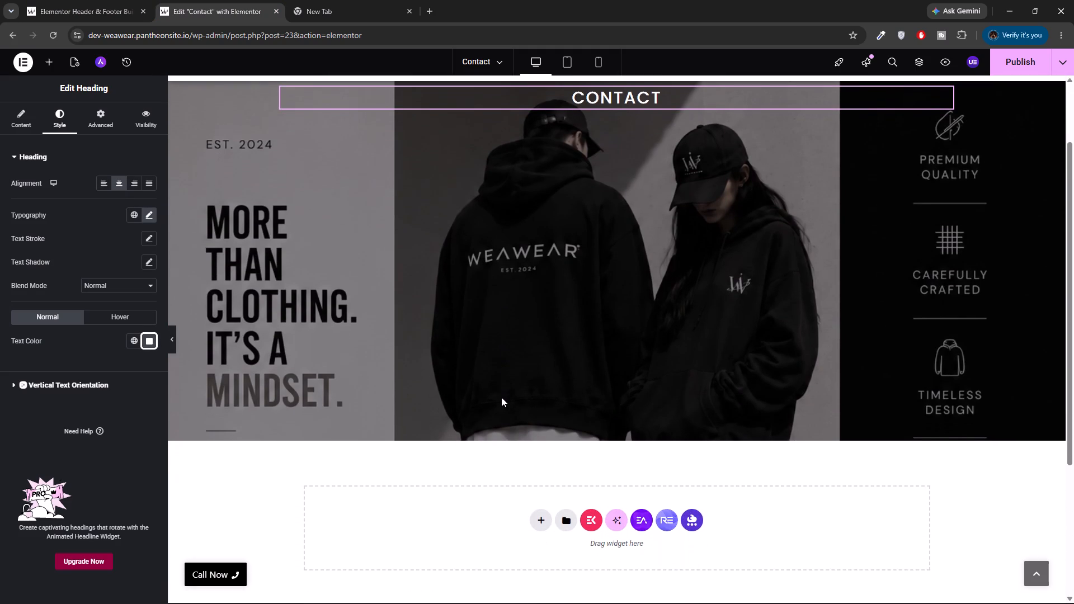
pyautogui.scroll(-1, 501, 397)
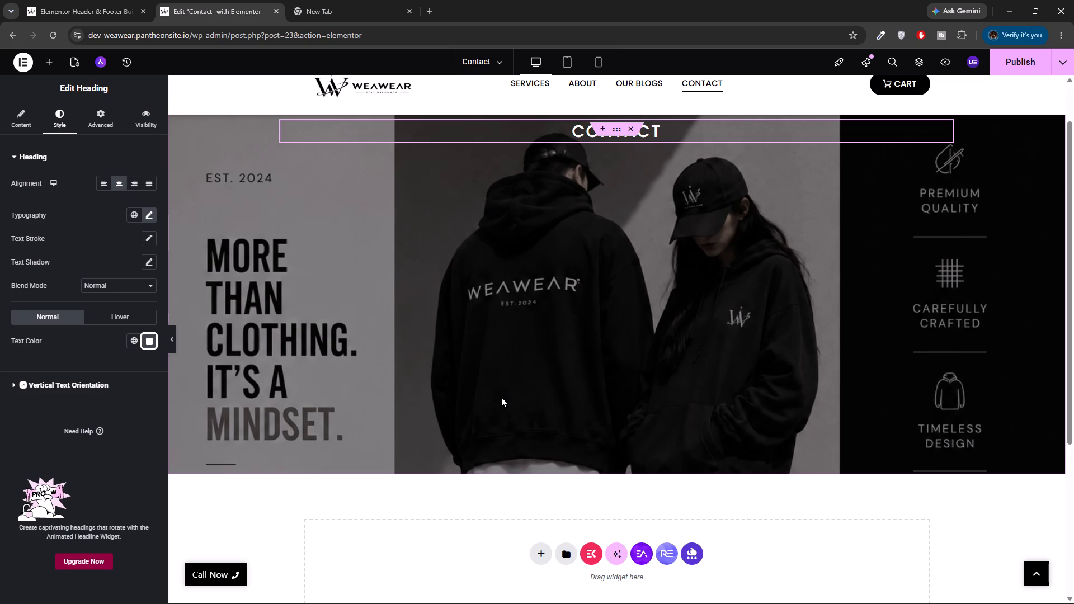
pyautogui.scroll(4, 501, 397)
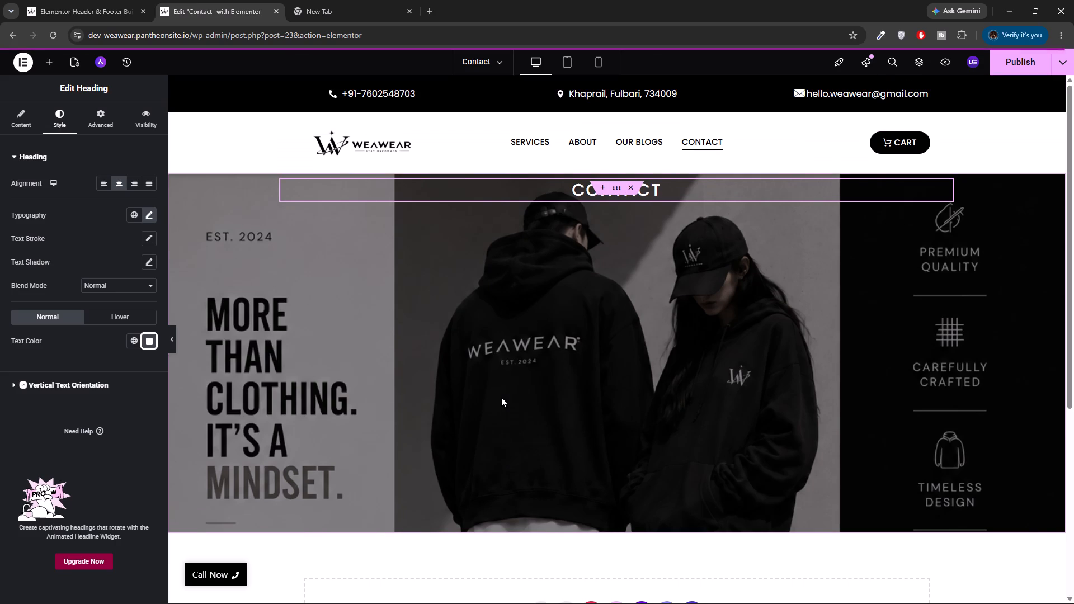
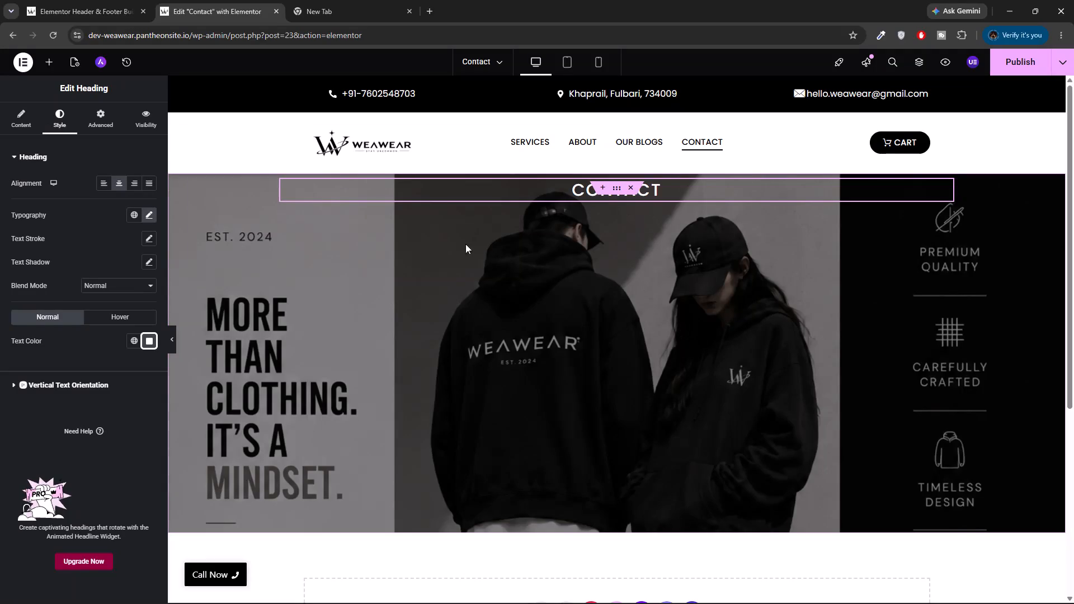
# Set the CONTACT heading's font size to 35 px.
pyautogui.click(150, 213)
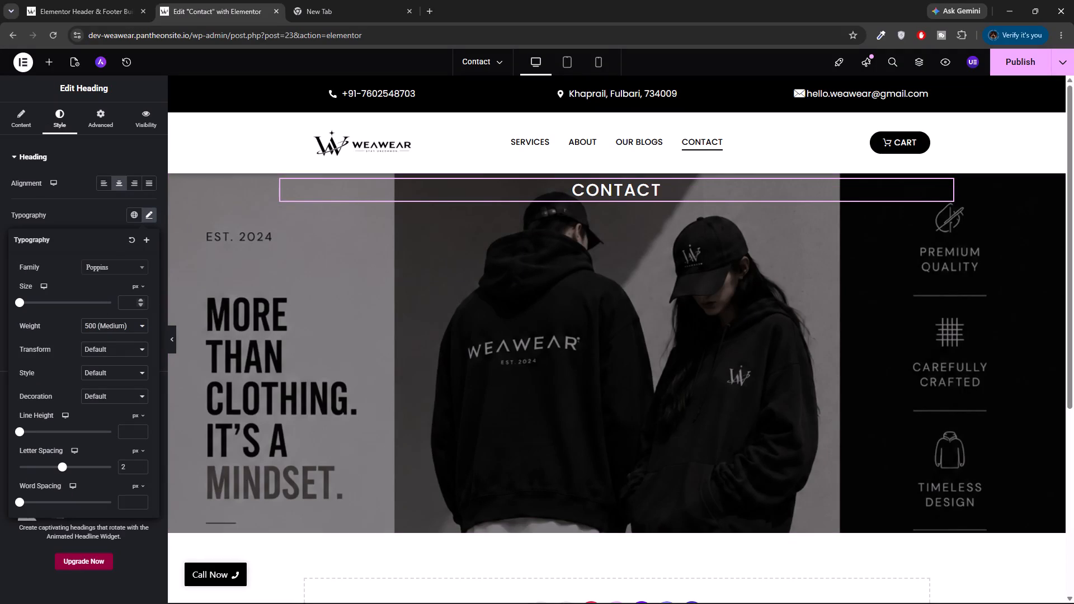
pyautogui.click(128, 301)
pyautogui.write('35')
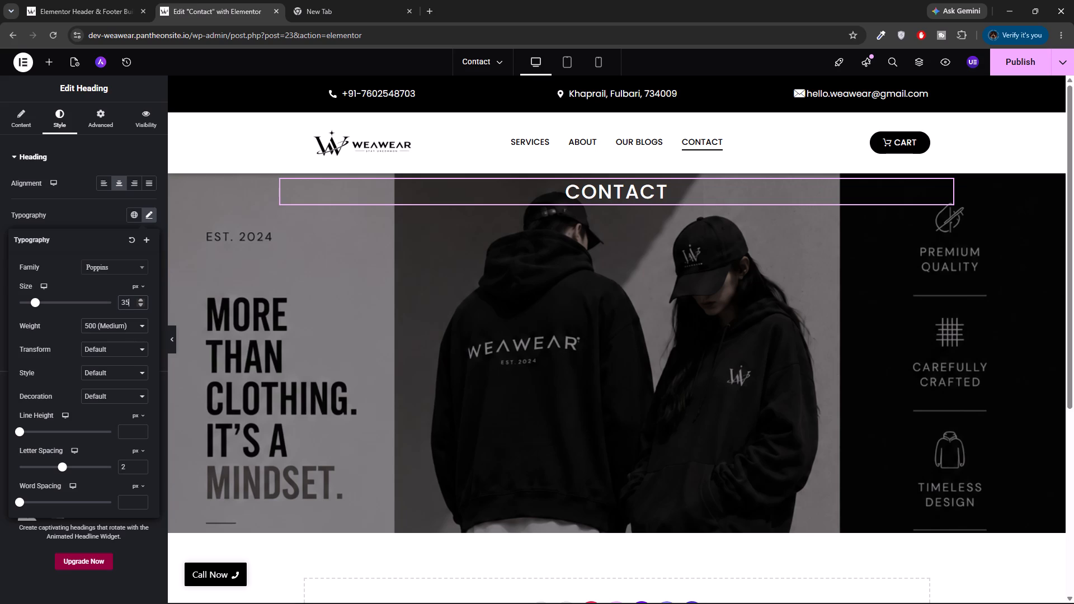
# Find the UAE Breadcrumbs widget and add it beneath the CONTACT heading in the hero container.
pyautogui.click(51, 59)
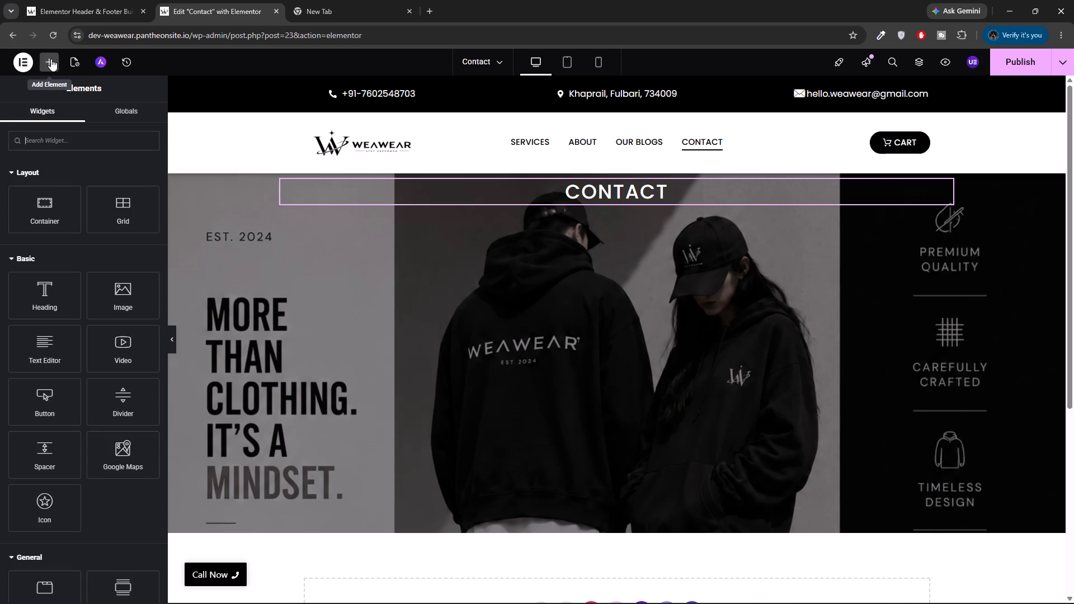
pyautogui.click(34, 143)
pyautogui.press('b')
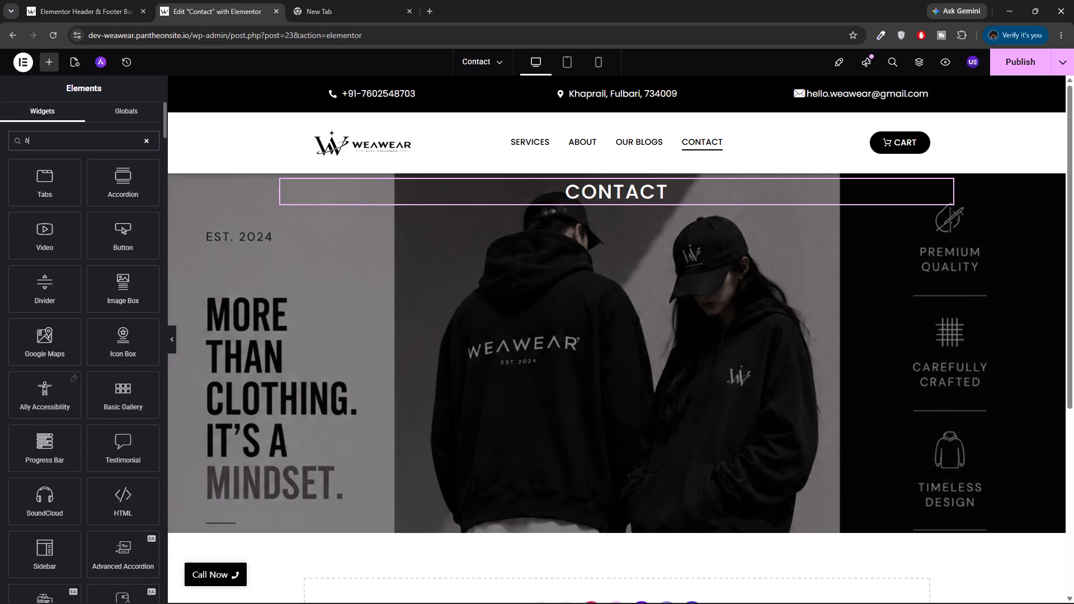
pyautogui.press('r')
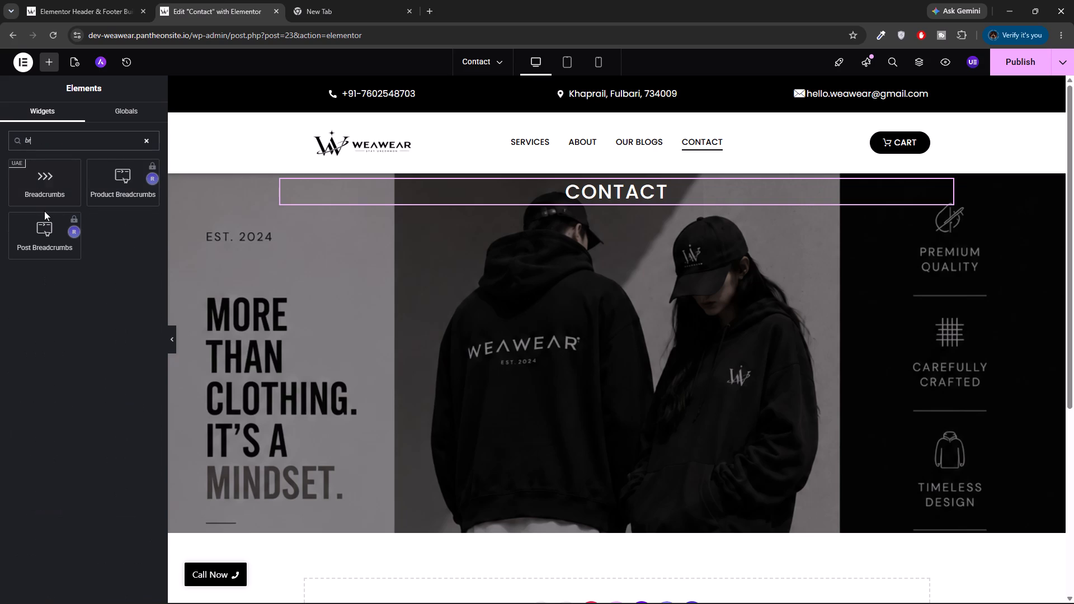
pyautogui.click(46, 183)
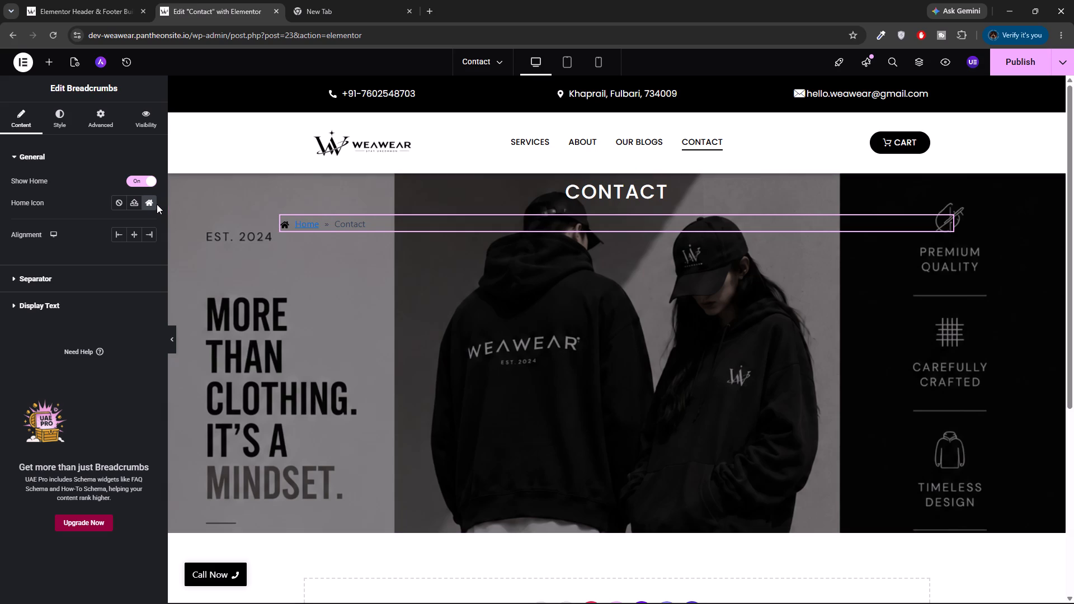
# Remove the home icon from the breadcrumbs and centre-align them.
pyautogui.click(121, 199)
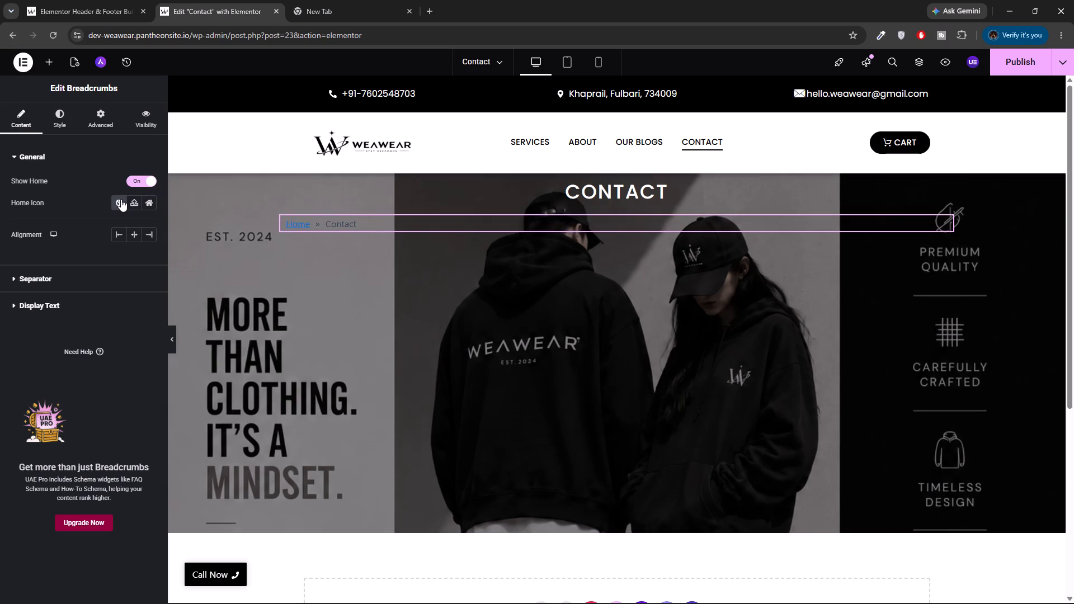
pyautogui.click(134, 234)
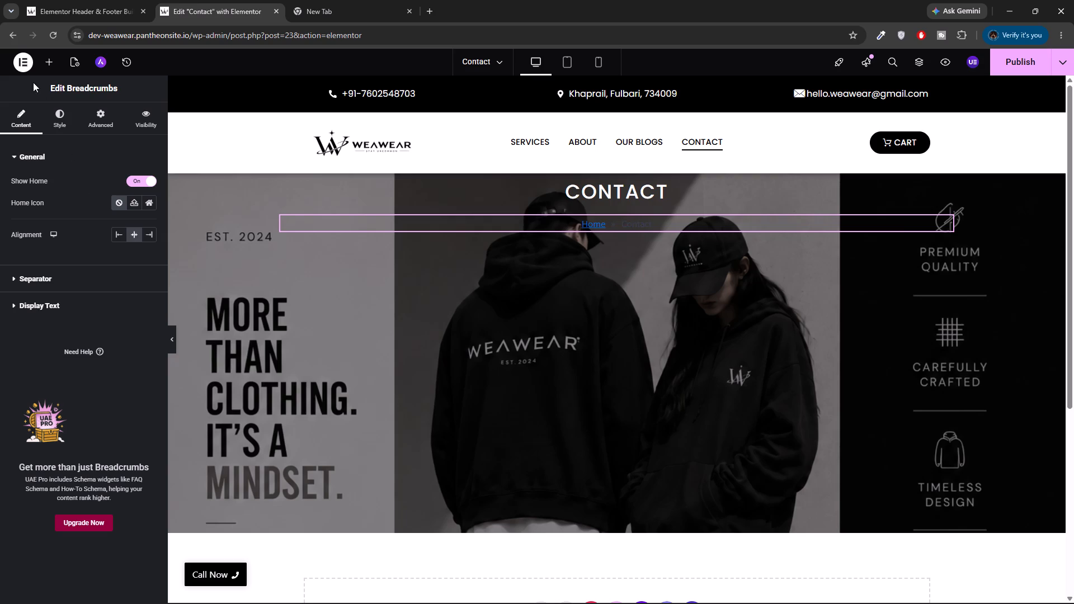
# Change the breadcrumbs' normal text color to white, #FFFFFF.
pyautogui.click(67, 120)
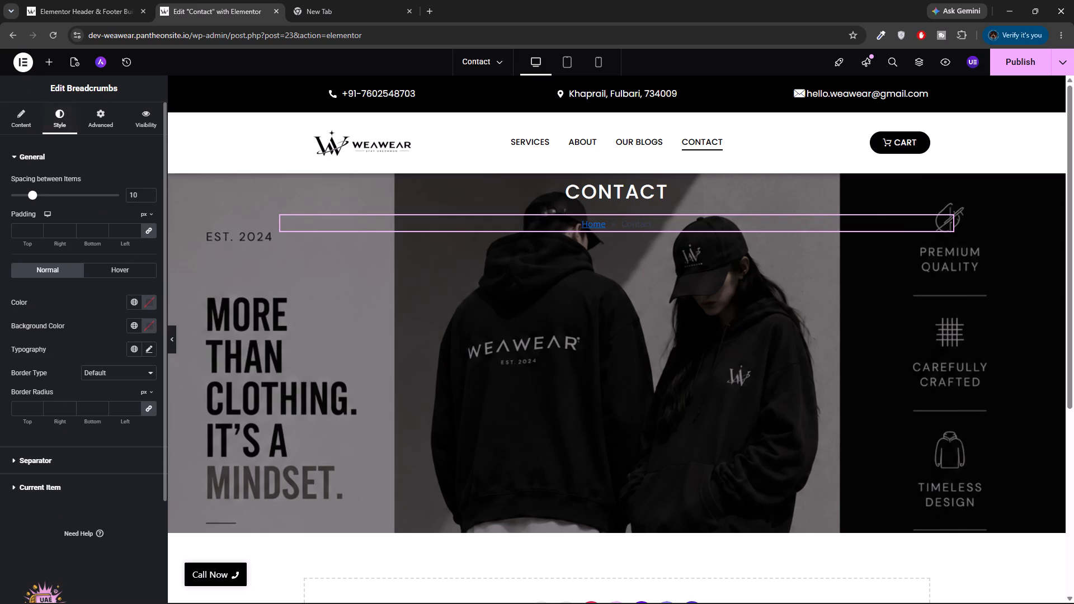
pyautogui.click(148, 300)
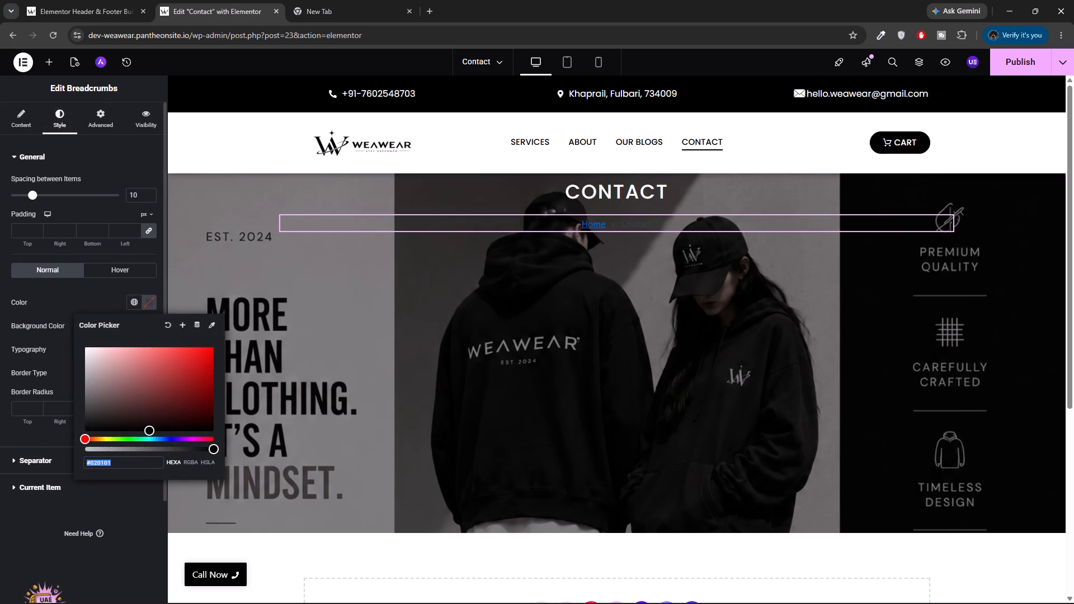
pyautogui.click(154, 437)
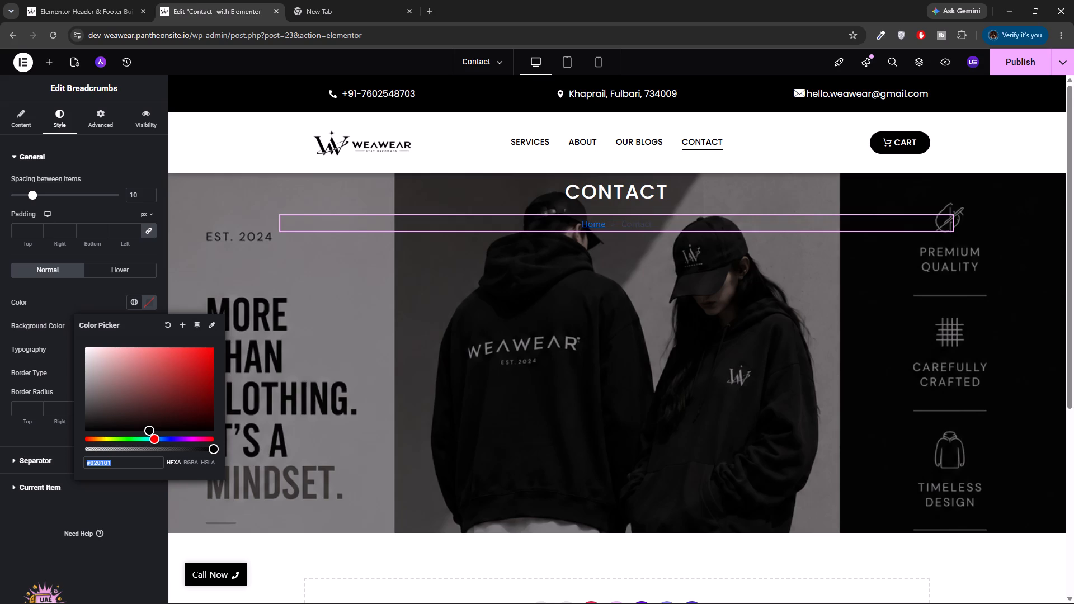
pyautogui.click(149, 429)
pyautogui.moveTo(149, 429); pyautogui.dragTo(69, 396)
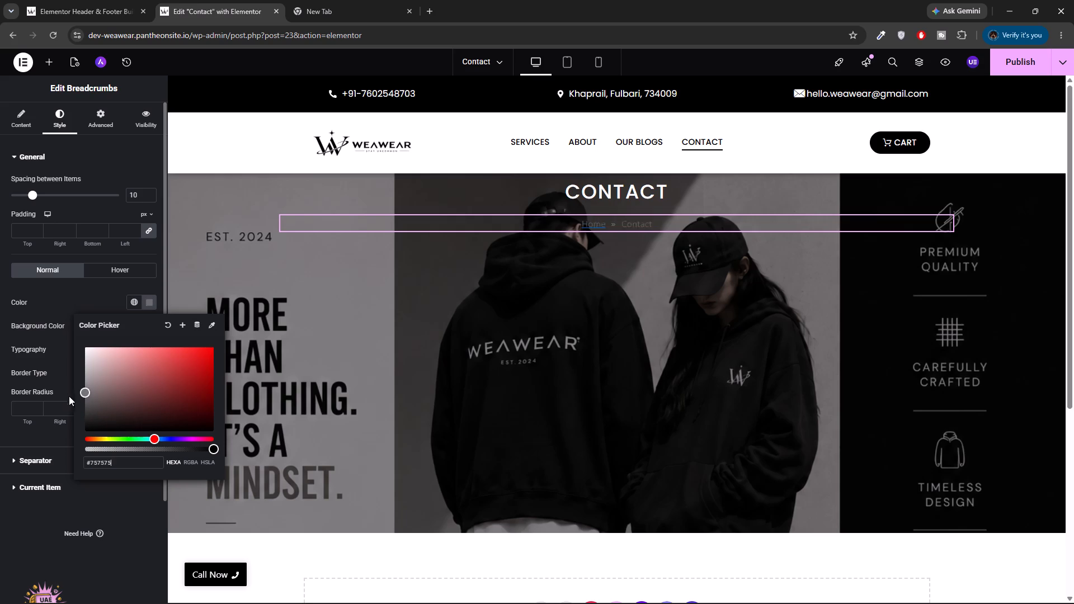
pyautogui.moveTo(69, 396); pyautogui.dragTo(55, 334)
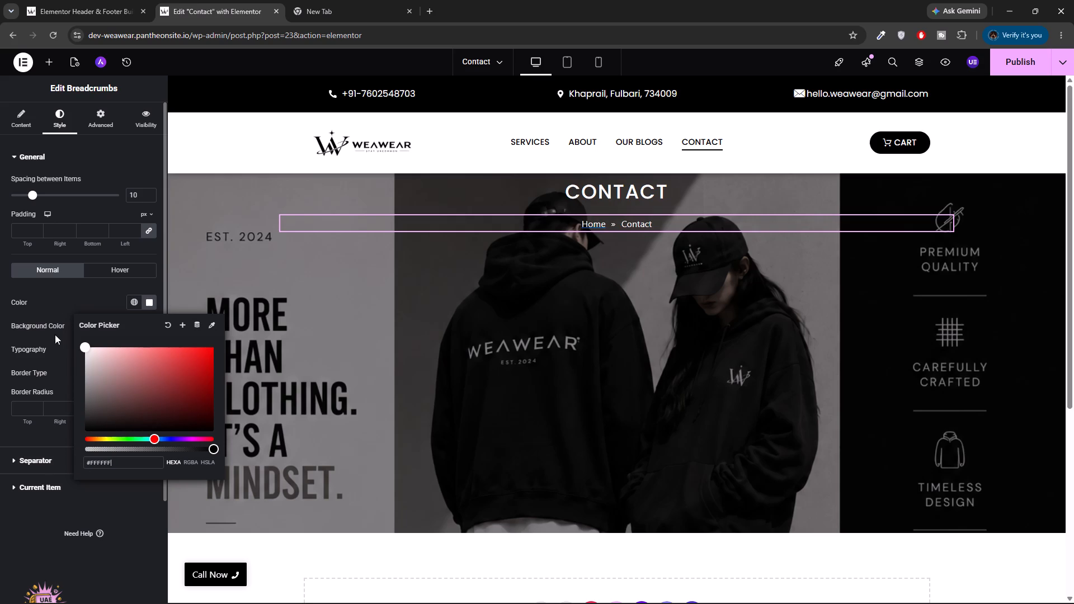
pyautogui.moveTo(55, 334); pyautogui.dragTo(25, 238)
pyautogui.click(157, 556)
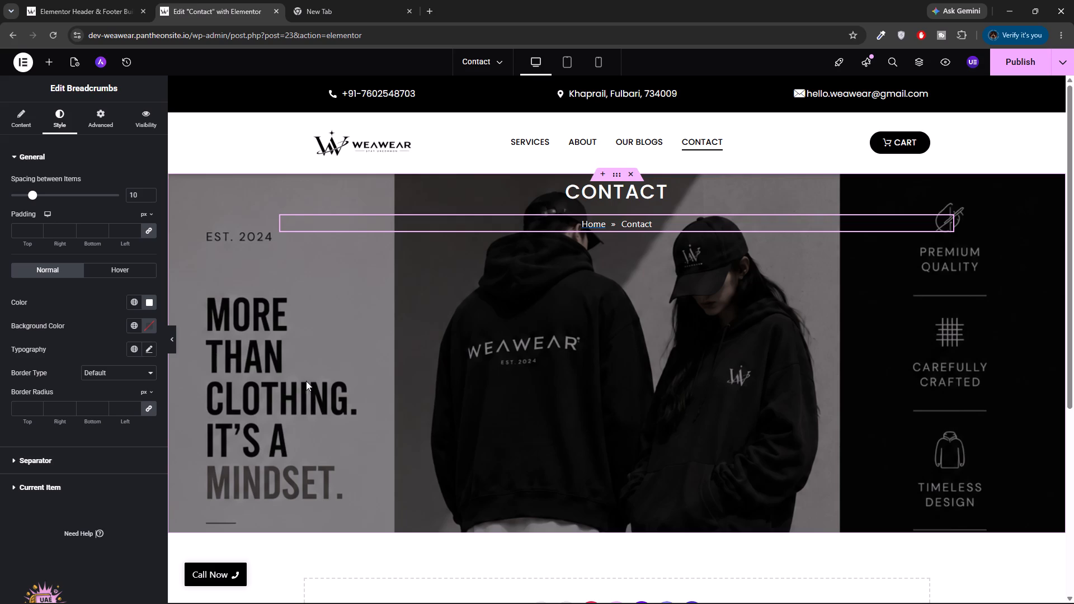
# Set the breadcrumbs' typography to Poppins with a font size of 15 px.
pyautogui.click(150, 346)
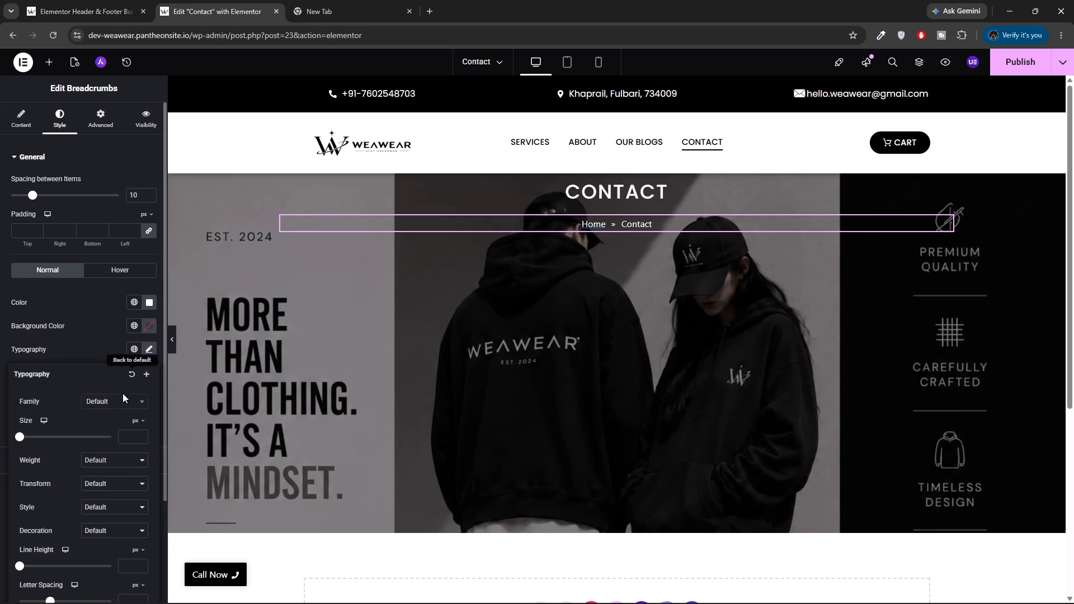
pyautogui.click(123, 404)
pyautogui.write('popp')
pyautogui.click(116, 452)
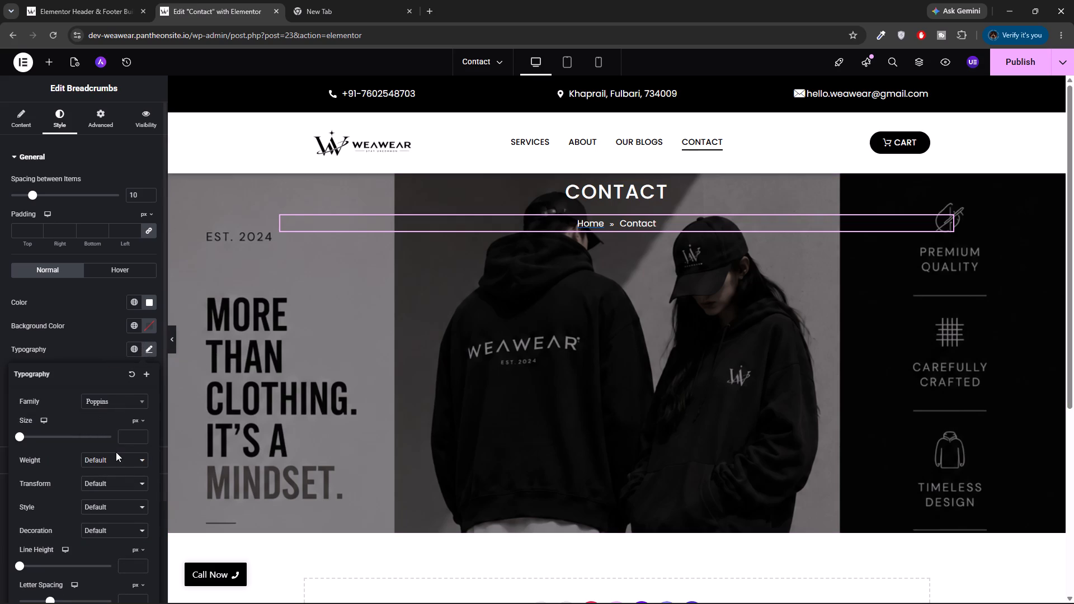
pyautogui.click(126, 437)
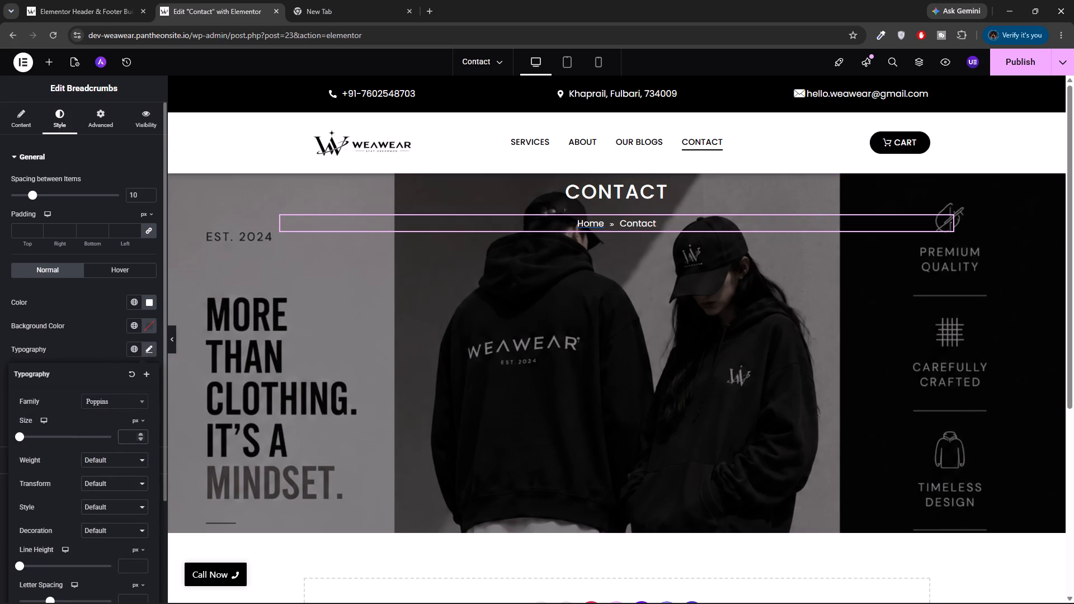
pyautogui.write('15')
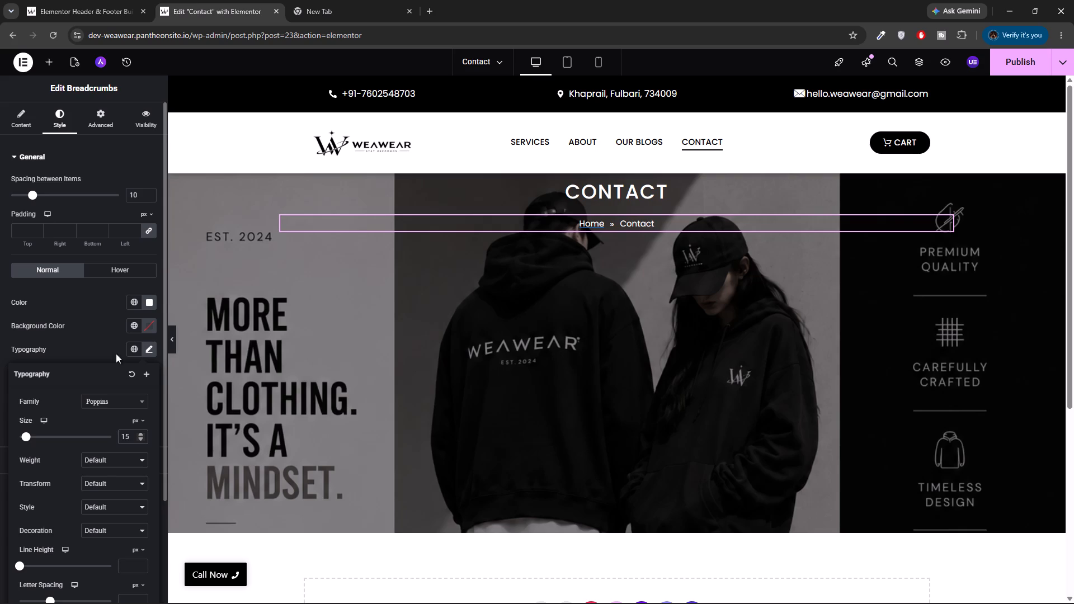
# Move the breadcrumbs closer to the CONTACT heading with a linked margin of -11 px on all sides.
pyautogui.click(106, 121)
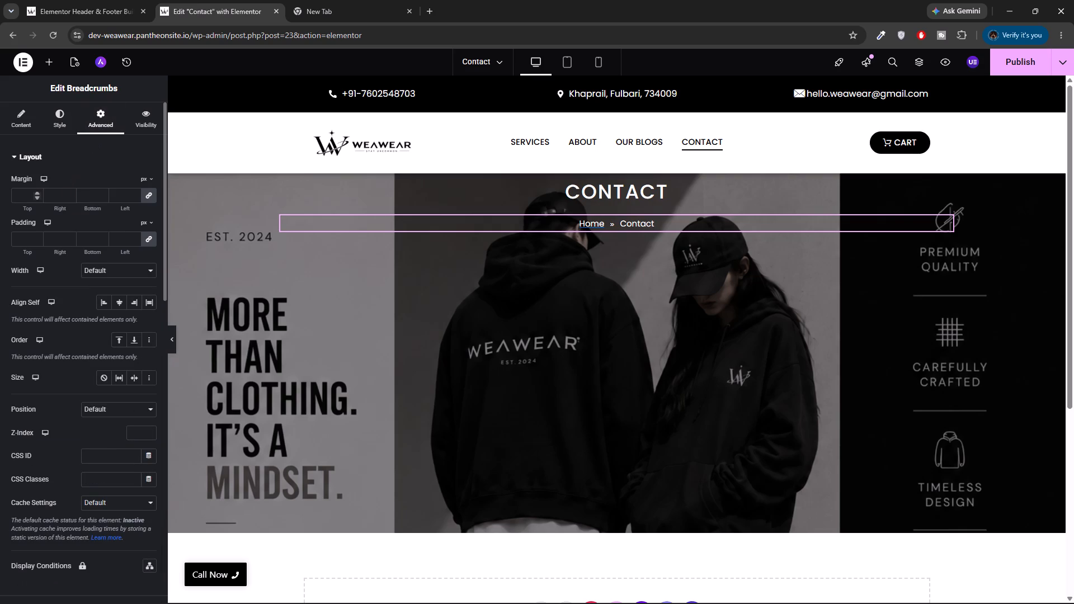
pyautogui.click(38, 200)
pyautogui.doubleClick(37, 194)
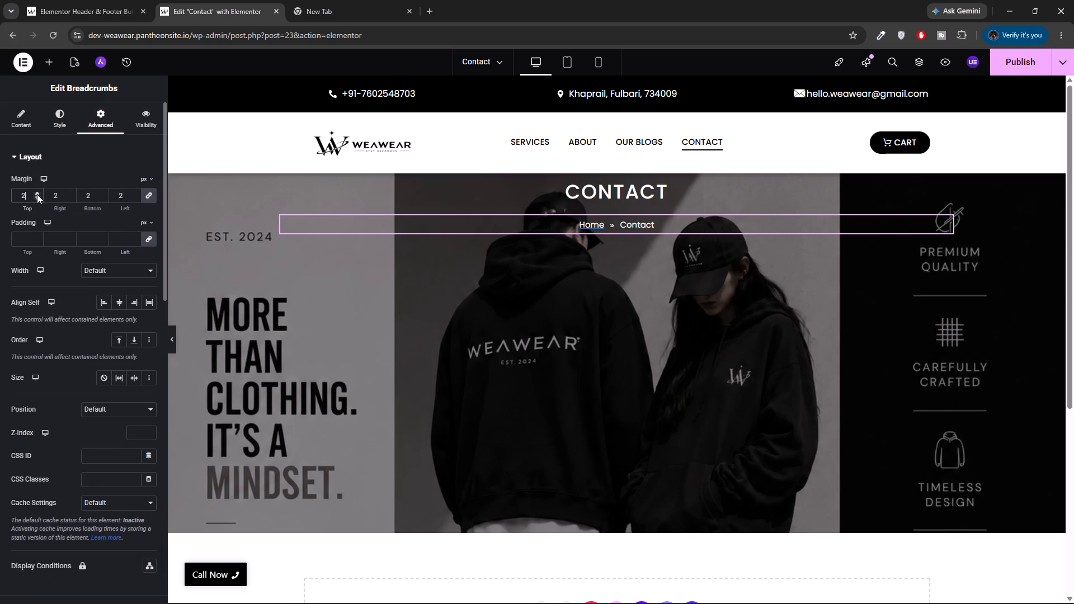
pyautogui.moveTo(37, 194); pyautogui.dragTo(37, 200)
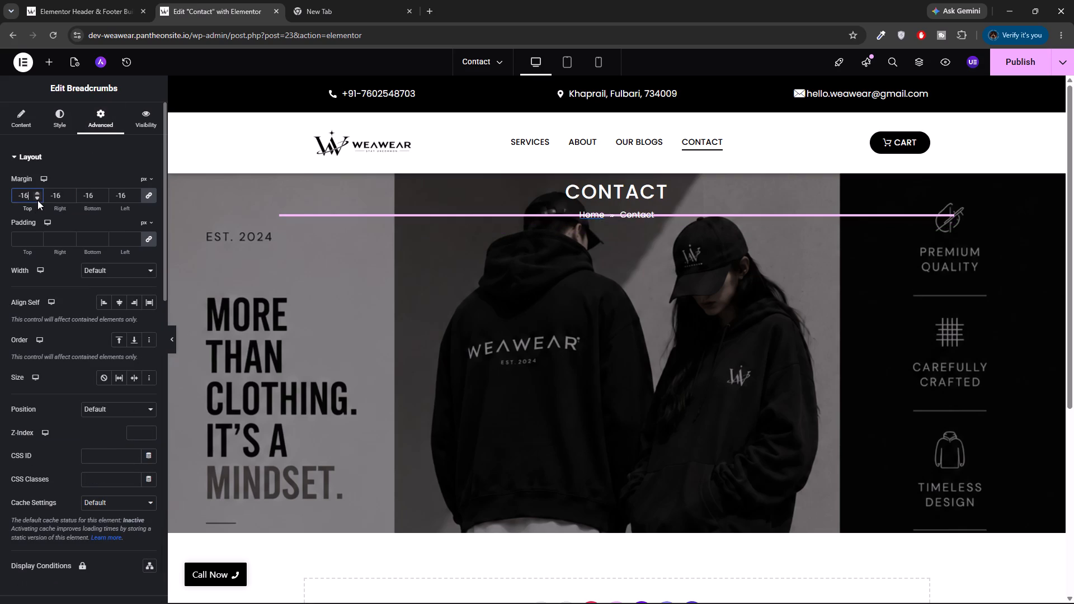
pyautogui.moveTo(37, 200); pyautogui.dragTo(38, 200)
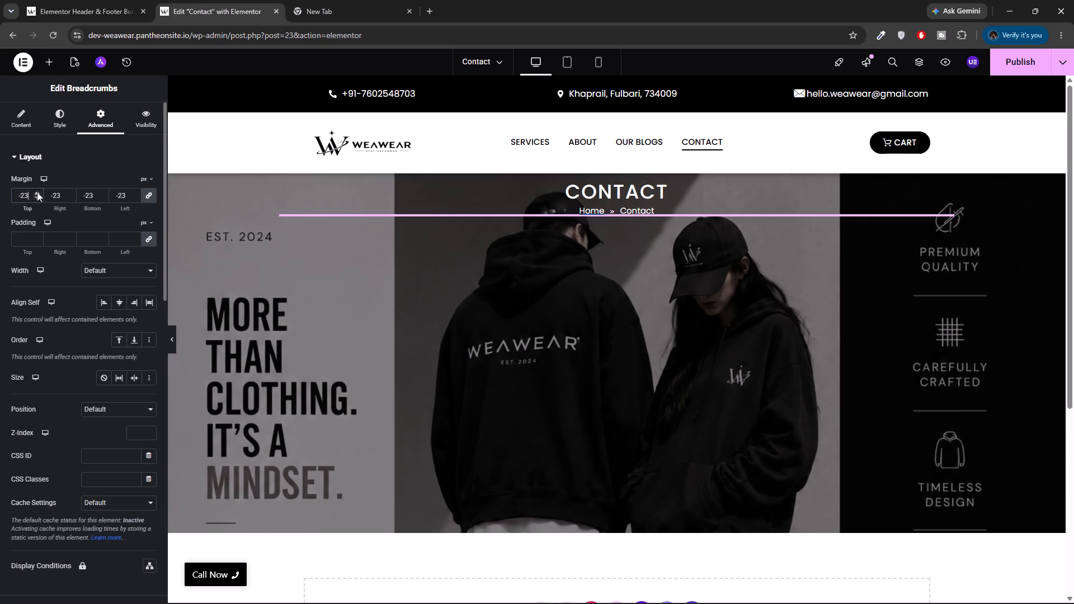
pyautogui.doubleClick(36, 191)
pyautogui.click(36, 195)
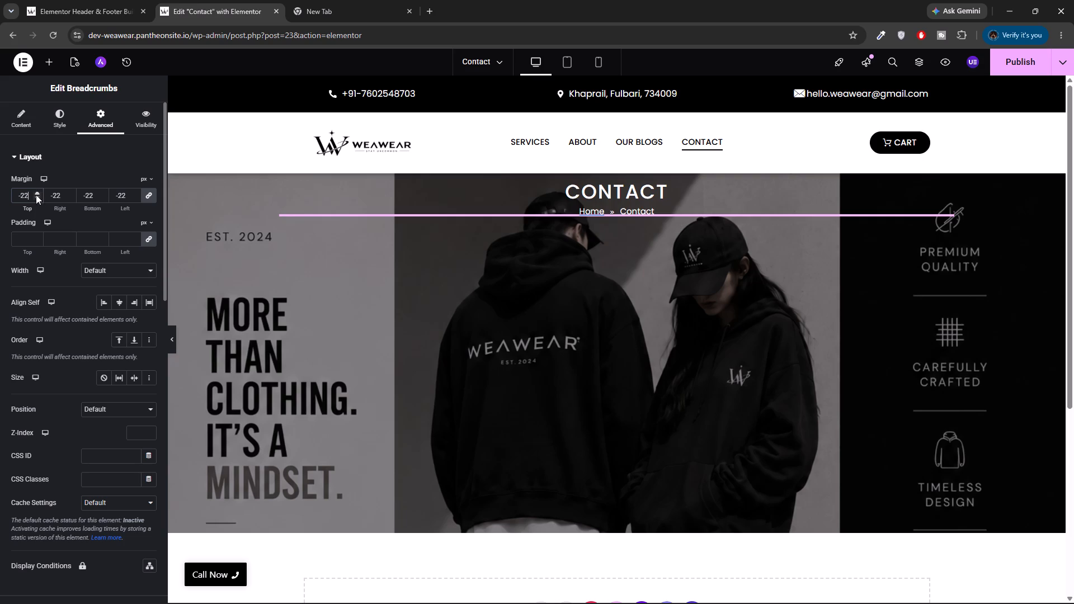
pyautogui.click(36, 195)
pyautogui.click(36, 195)
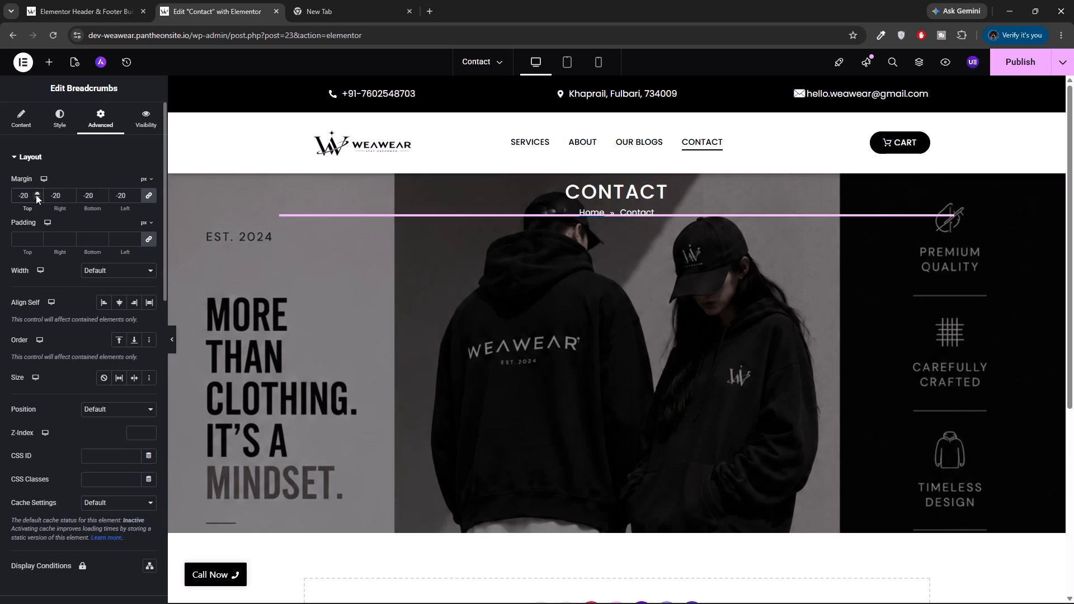
pyautogui.tripleClick(36, 195)
pyautogui.tripleClick(36, 195)
pyautogui.doubleClick(36, 195)
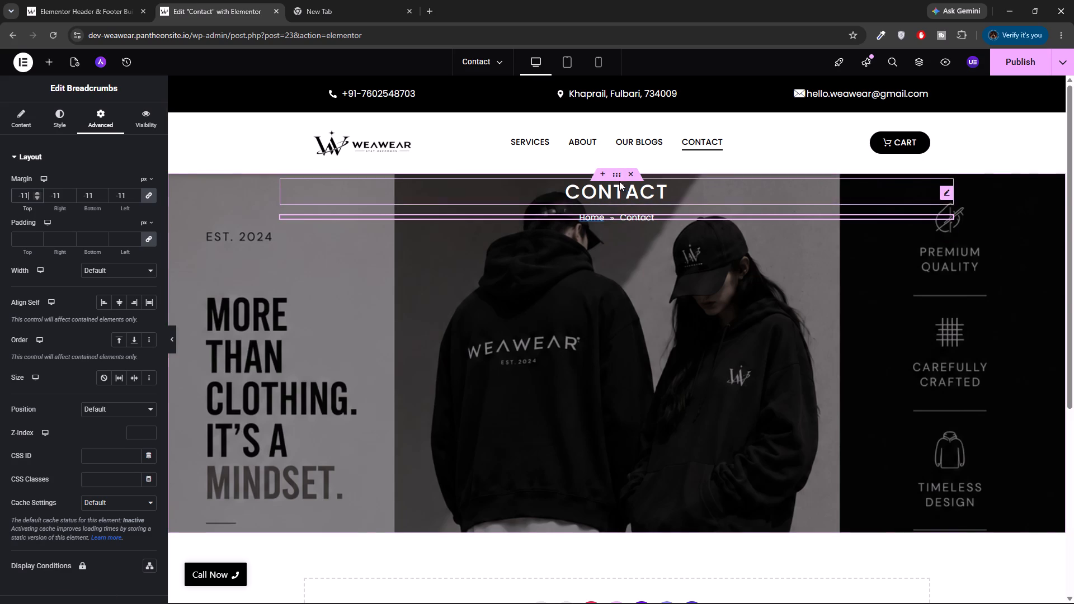
# Justify the hero container's content to the center so the heading and breadcrumbs sit mid-height over the image.
pyautogui.click(618, 176)
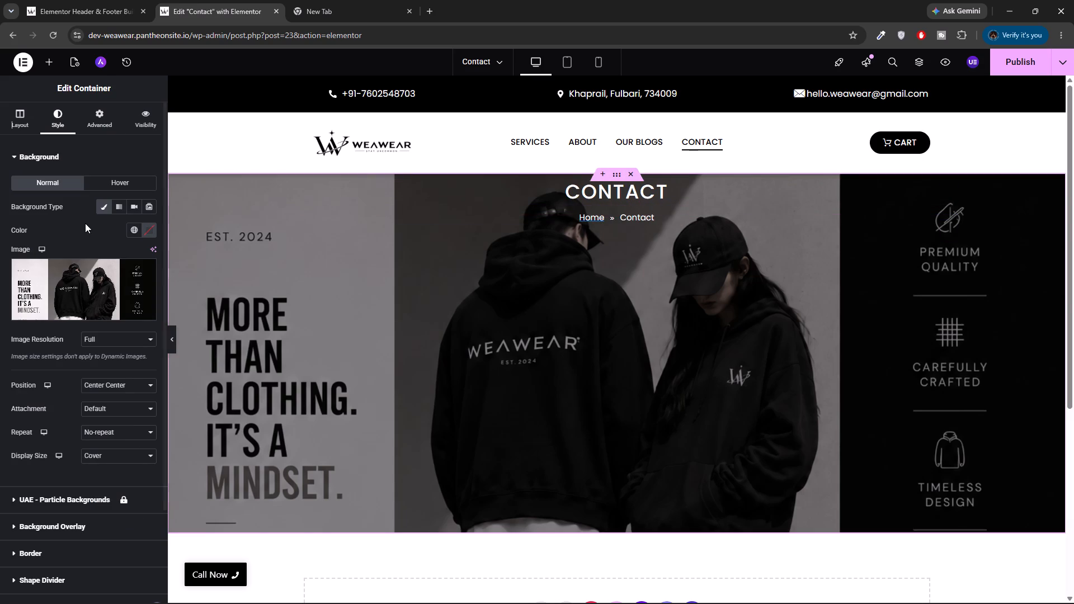
pyautogui.click(26, 115)
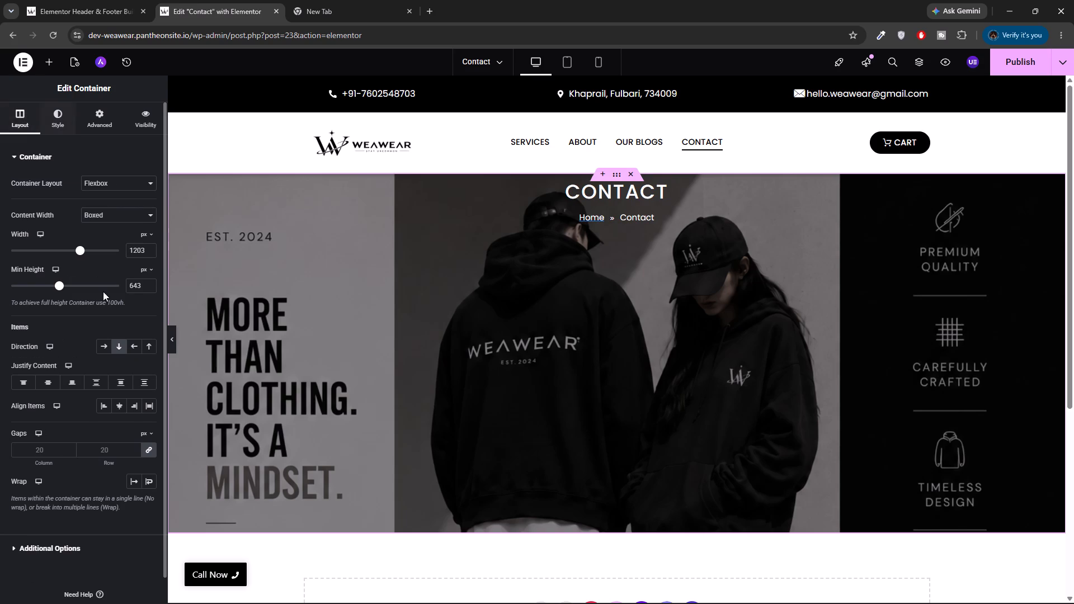
pyautogui.click(55, 380)
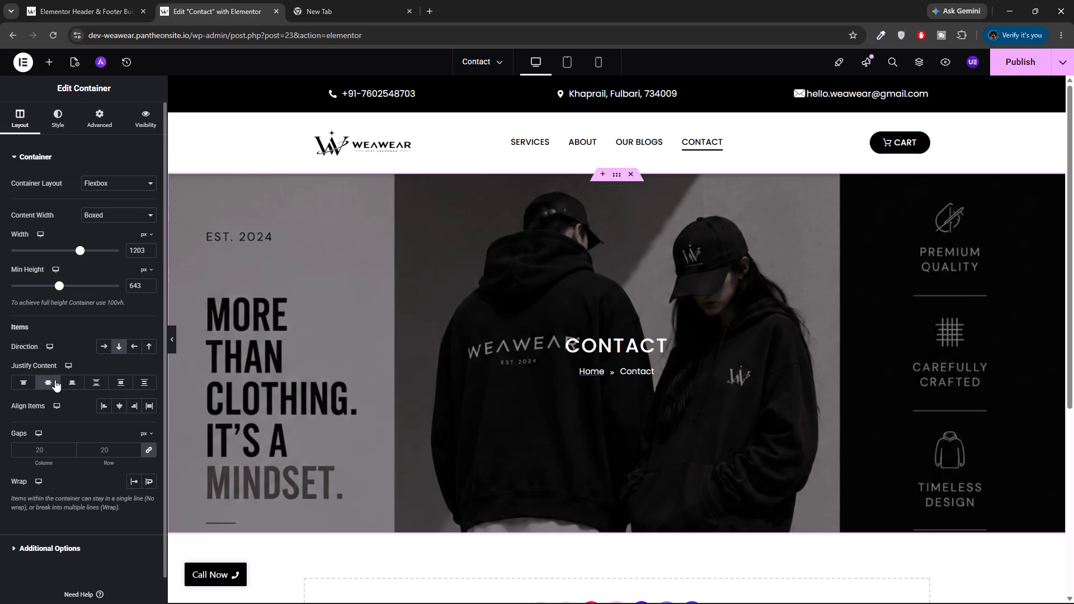
# Increase the CONTACT heading's font size to 45 px.
pyautogui.click(590, 356)
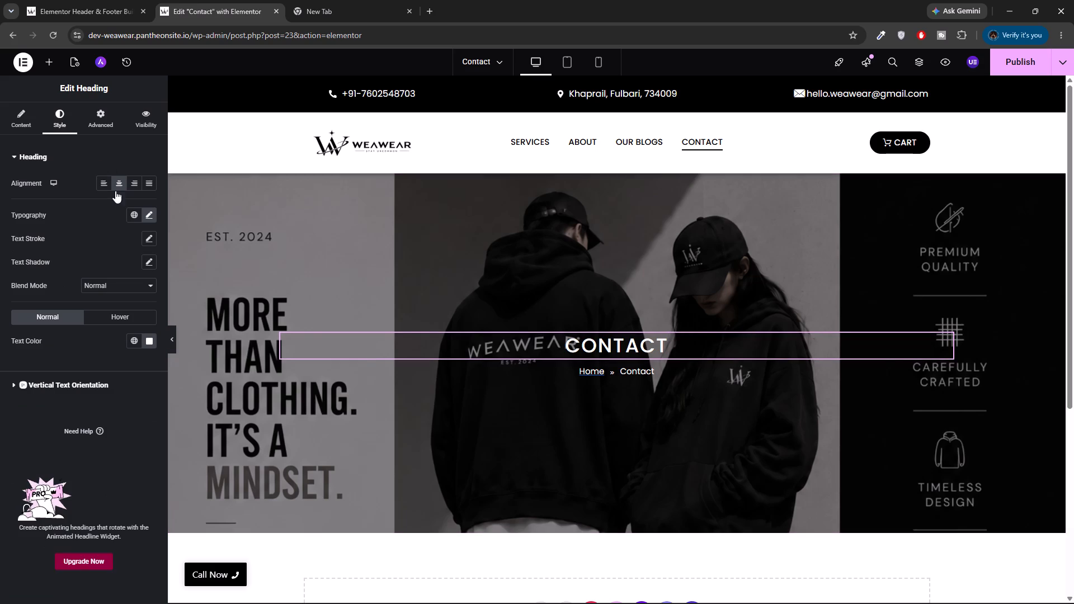
pyautogui.click(147, 215)
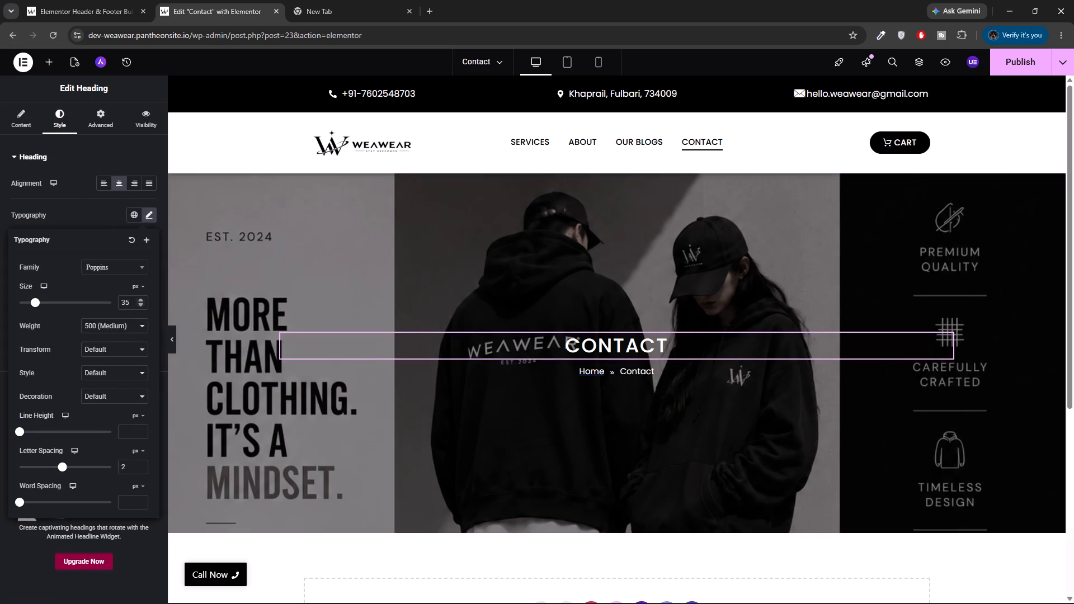
pyautogui.click(142, 299)
pyautogui.tripleClick(142, 299)
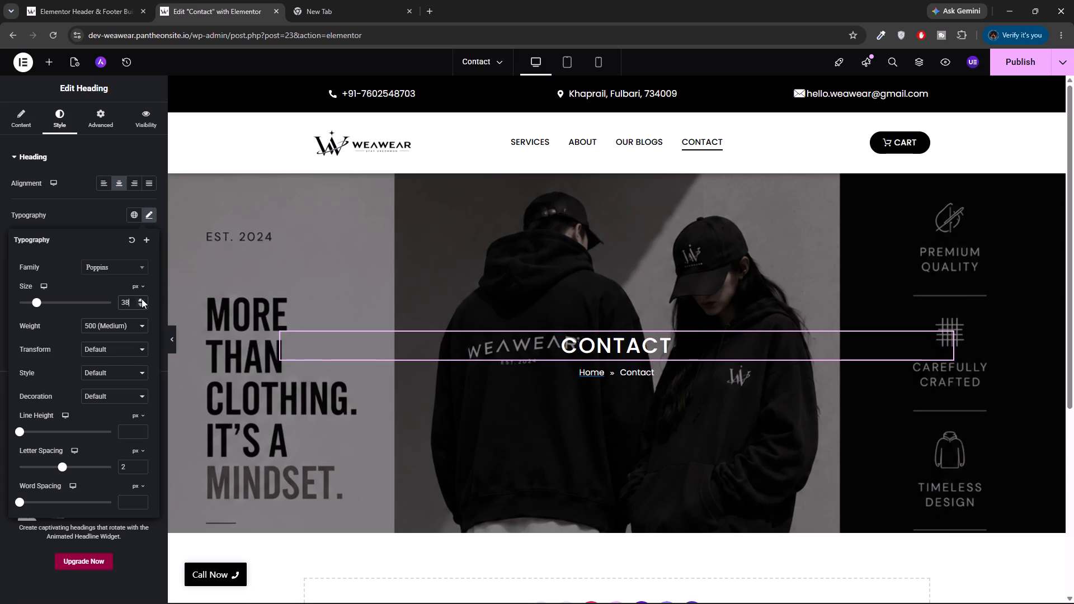
pyautogui.tripleClick(142, 299)
pyautogui.doubleClick(142, 299)
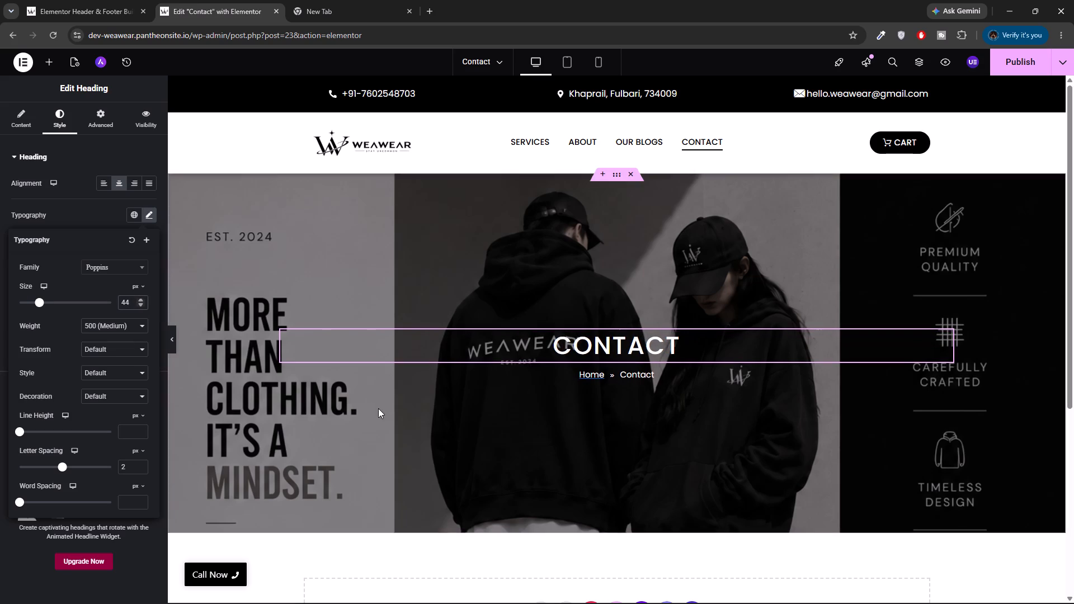
pyautogui.click(140, 300)
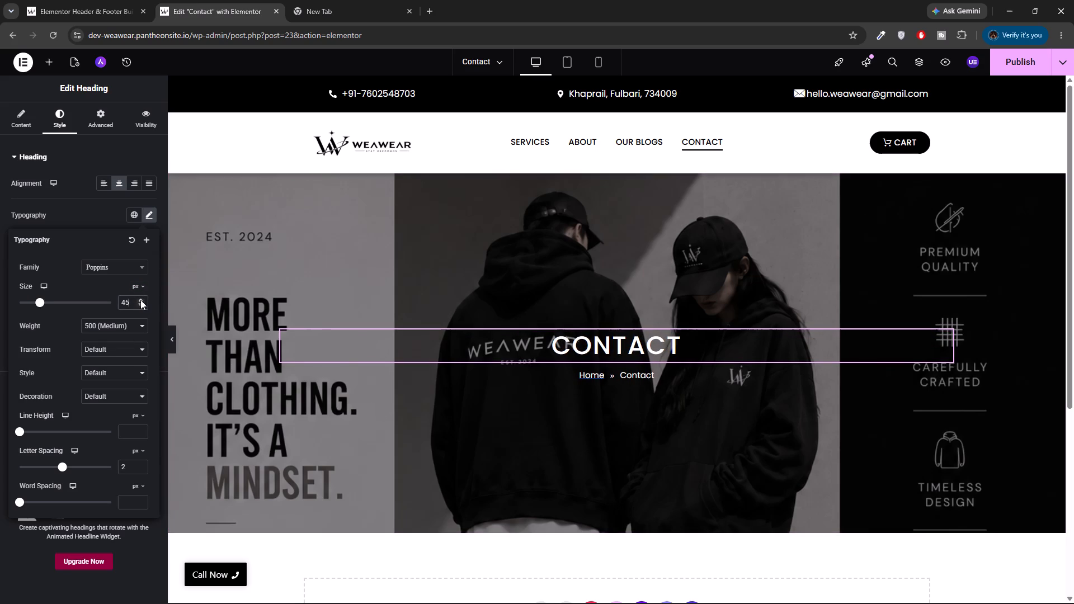
# Increase the breadcrumbs' font size to 20 px.
pyautogui.click(579, 372)
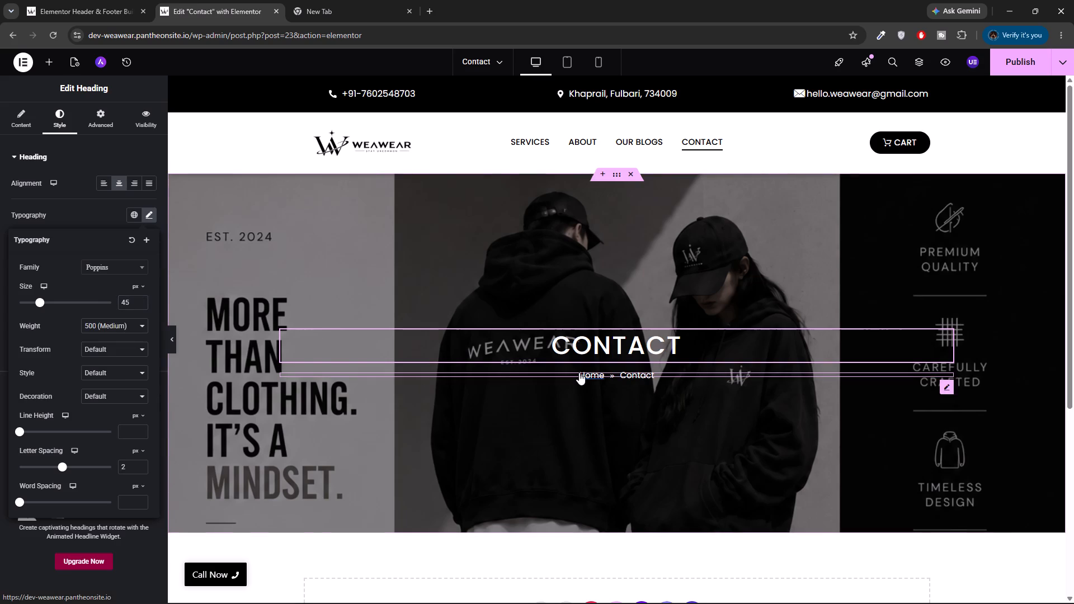
pyautogui.click(60, 127)
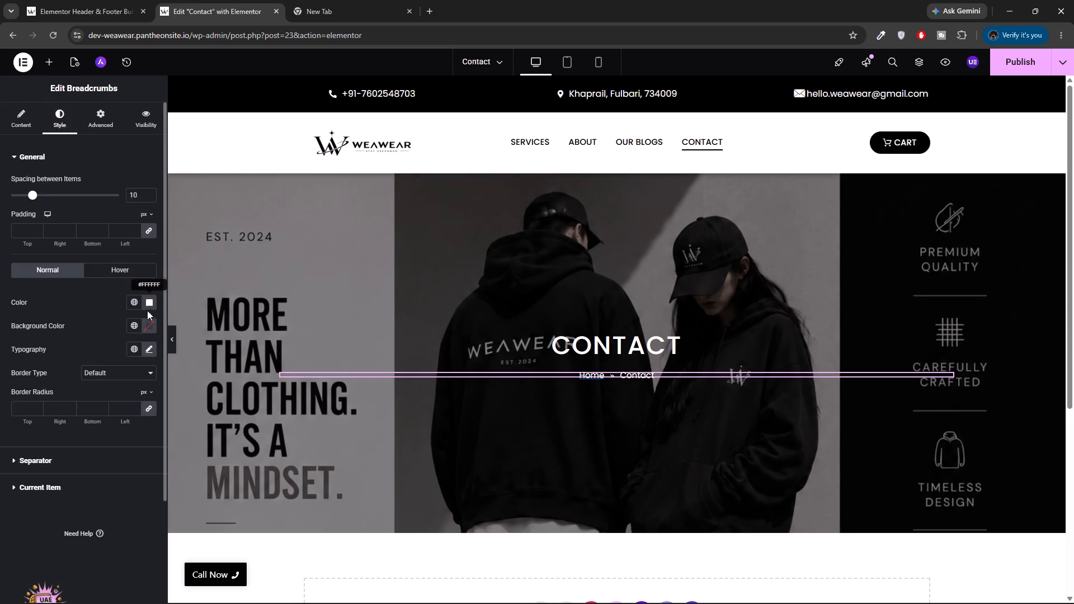
pyautogui.click(152, 346)
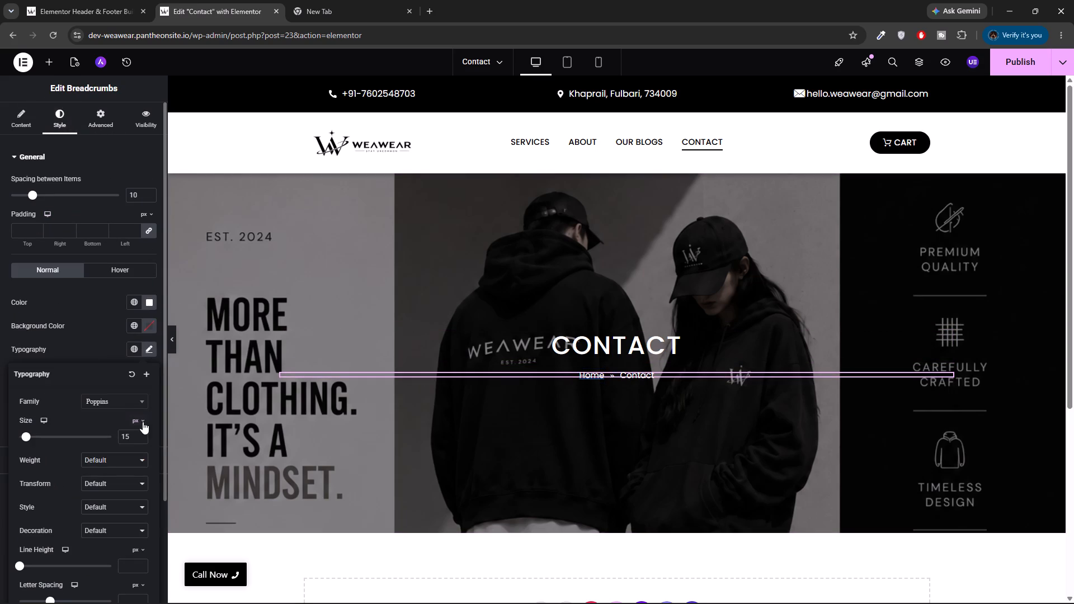
pyautogui.tripleClick(142, 433)
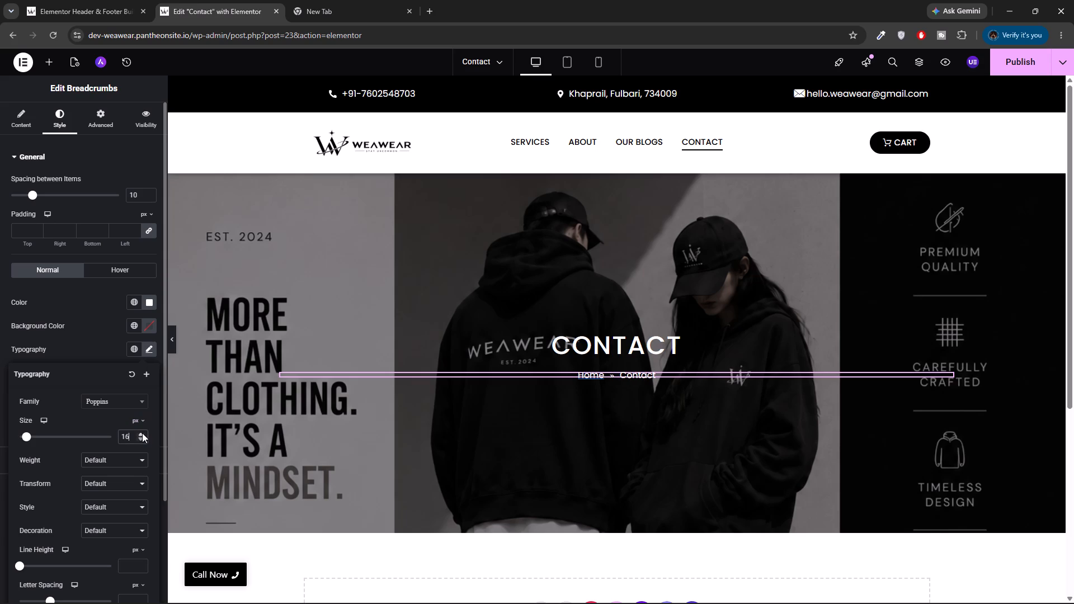
pyautogui.tripleClick(142, 433)
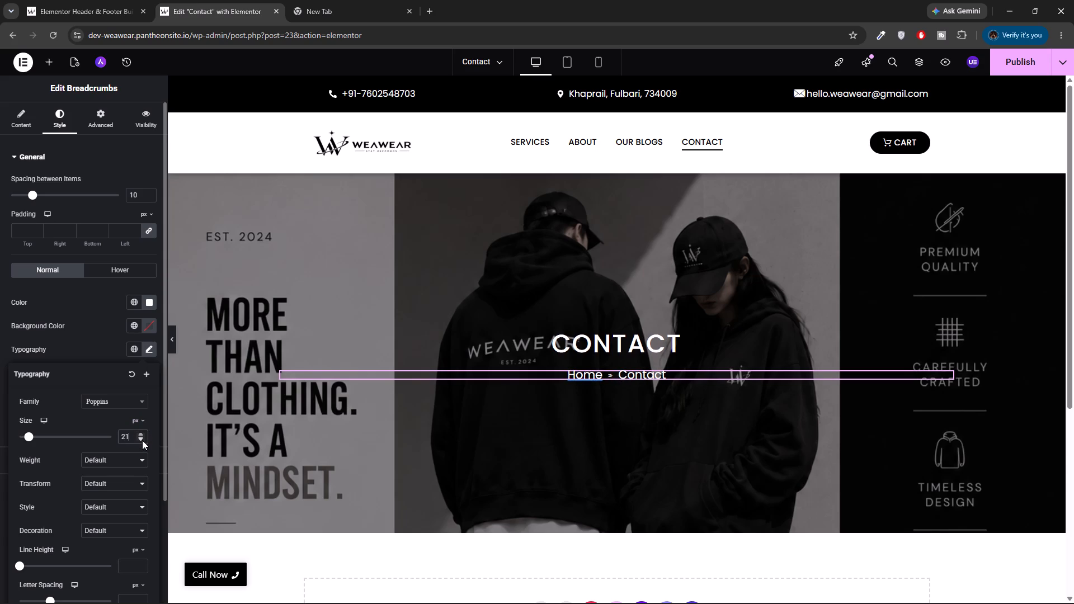
pyautogui.click(142, 440)
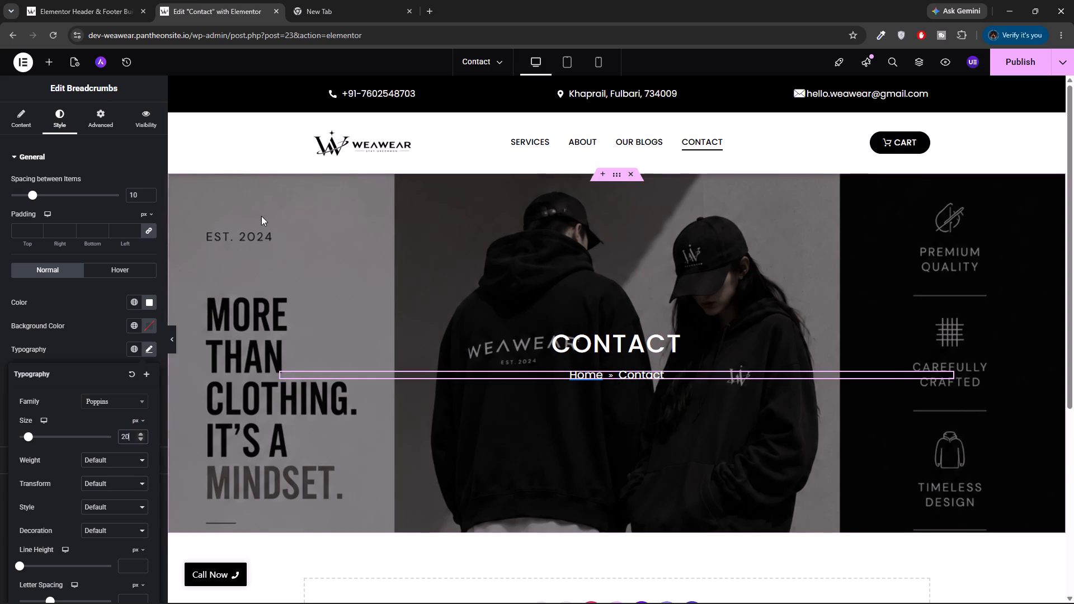
pyautogui.click(261, 144)
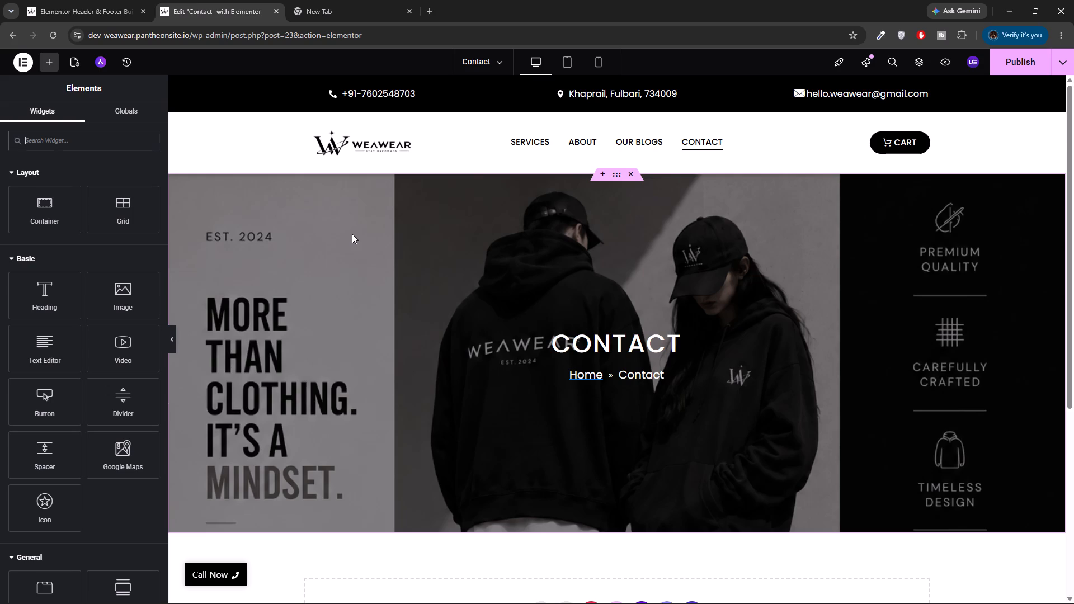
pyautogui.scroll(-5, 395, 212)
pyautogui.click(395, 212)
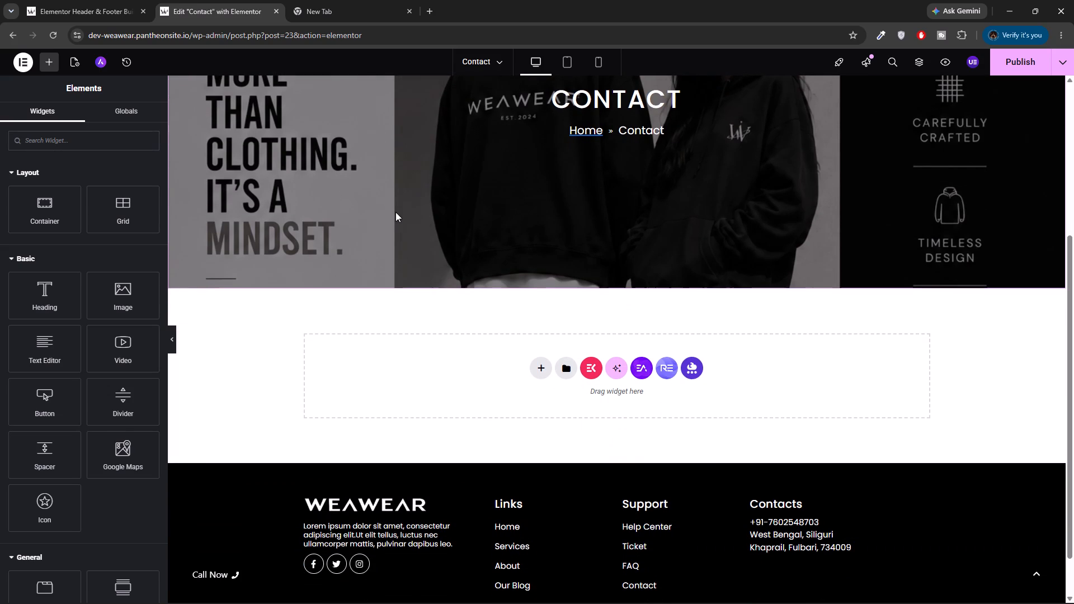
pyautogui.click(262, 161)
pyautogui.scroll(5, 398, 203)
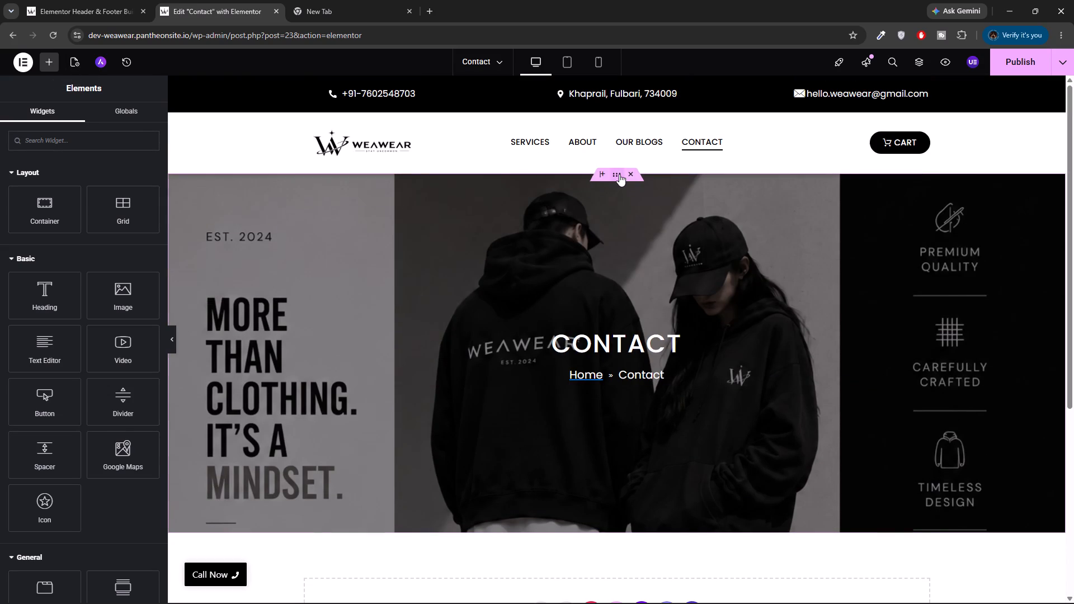
# Look through the hero container's advanced settings for the available layout and effect options.
pyautogui.click(618, 172)
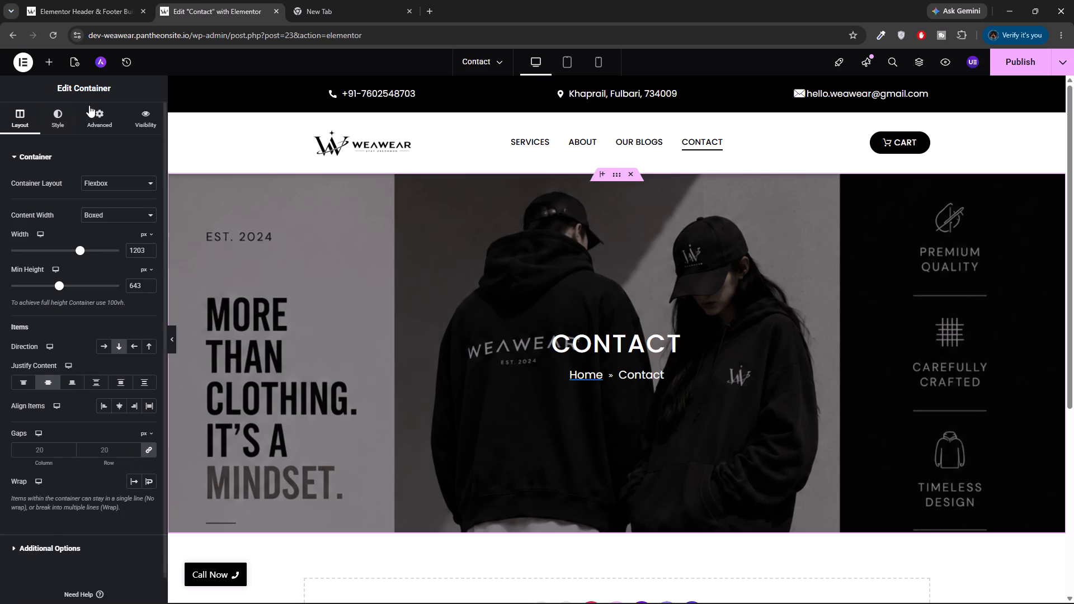
pyautogui.click(103, 112)
pyautogui.scroll(-4, 32, 490)
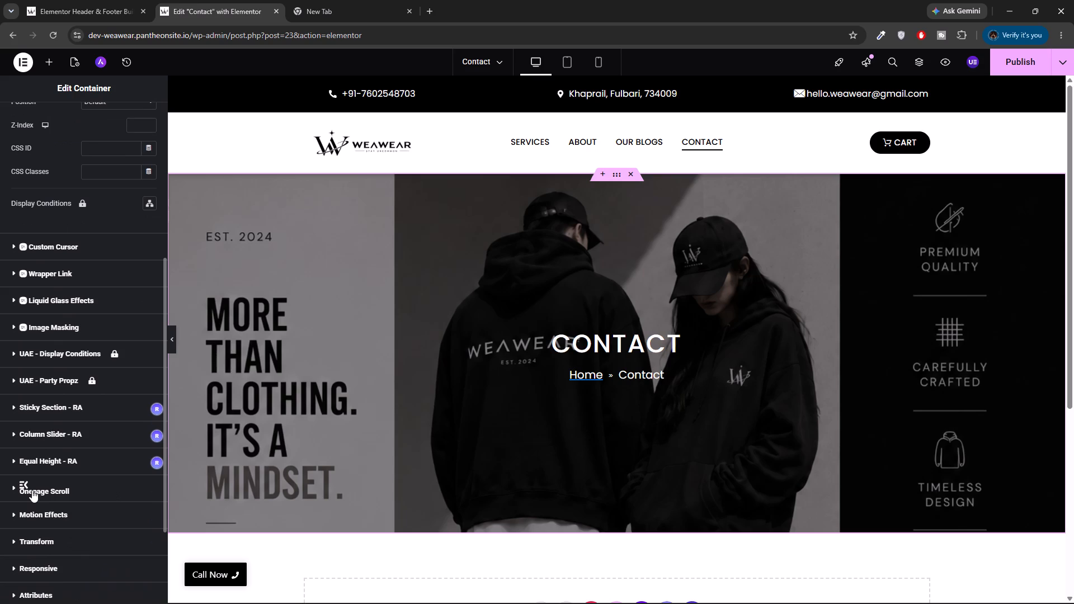
pyautogui.scroll(-3, 32, 490)
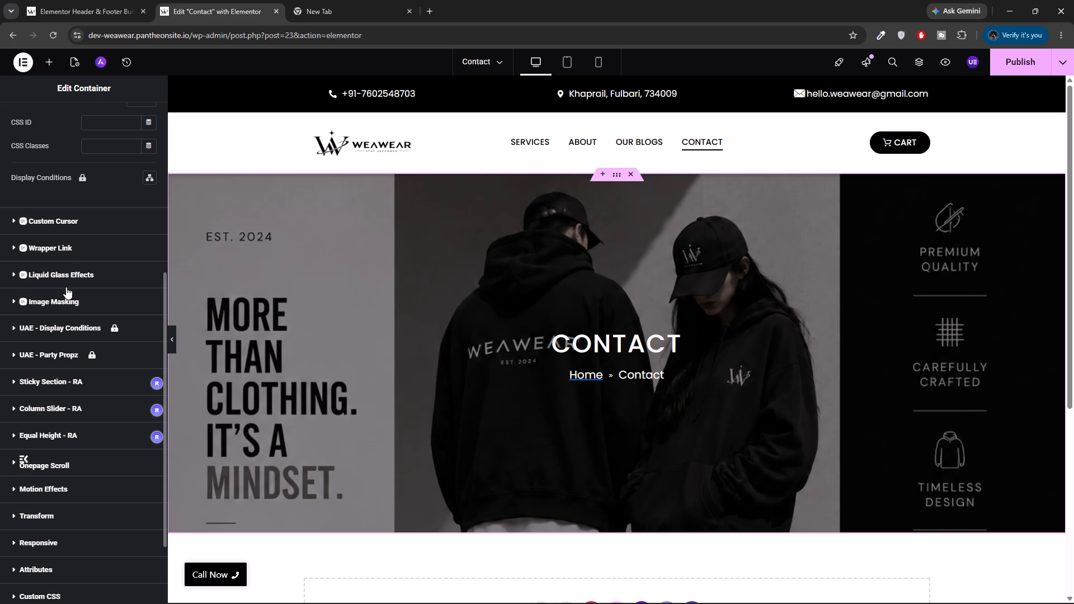
pyautogui.click(288, 243)
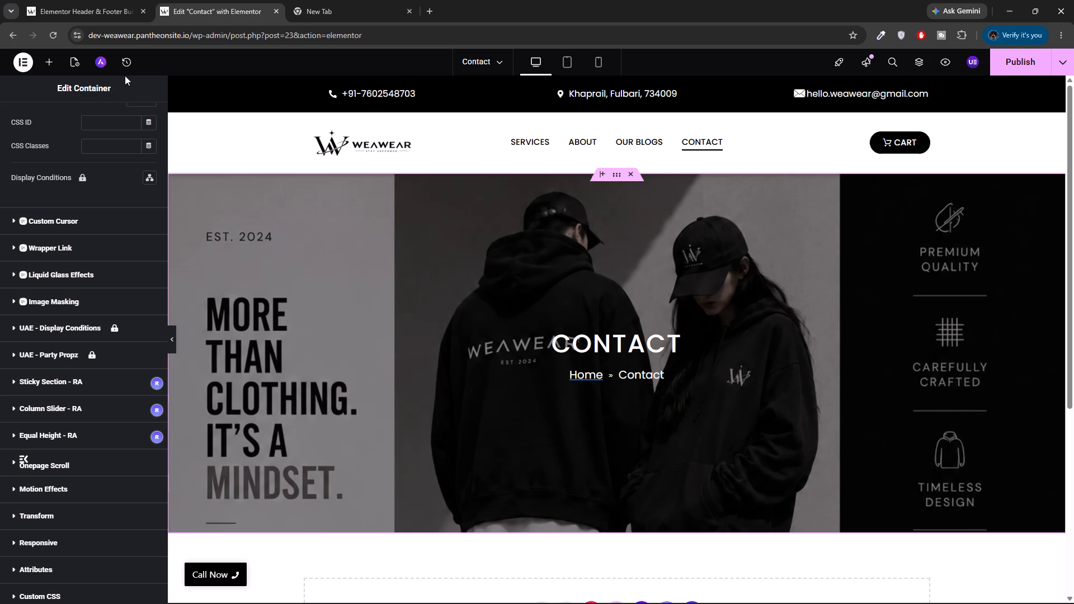
pyautogui.scroll(4, 125, 75)
pyautogui.scroll(6, 103, 124)
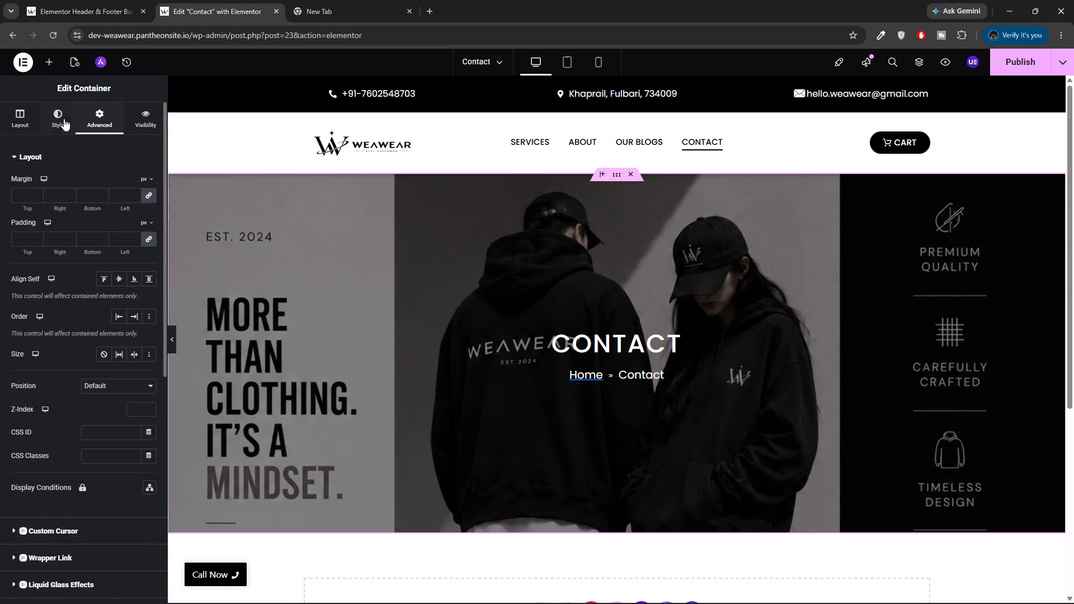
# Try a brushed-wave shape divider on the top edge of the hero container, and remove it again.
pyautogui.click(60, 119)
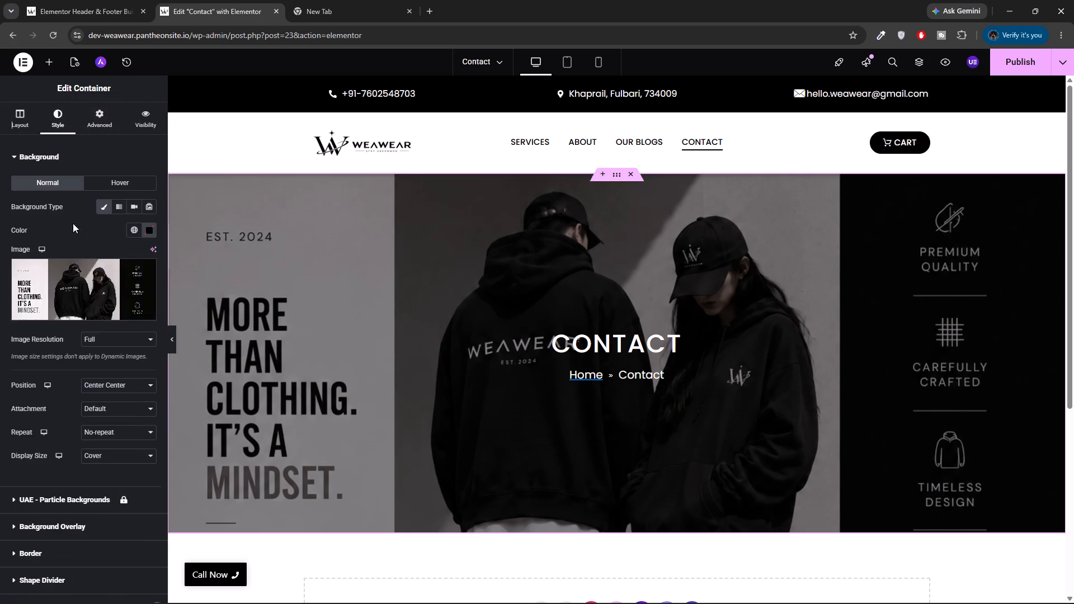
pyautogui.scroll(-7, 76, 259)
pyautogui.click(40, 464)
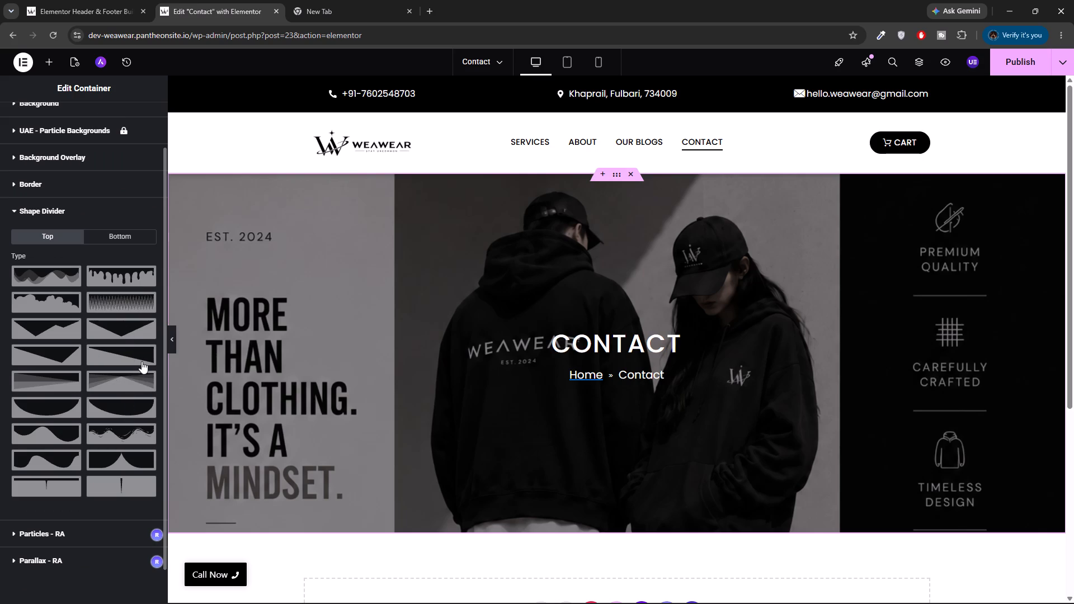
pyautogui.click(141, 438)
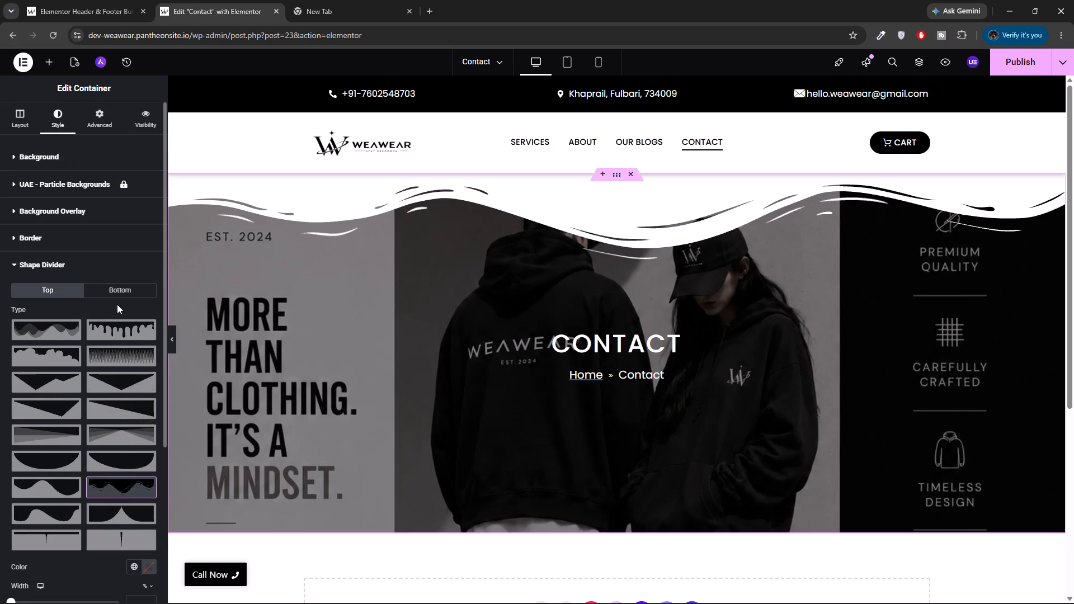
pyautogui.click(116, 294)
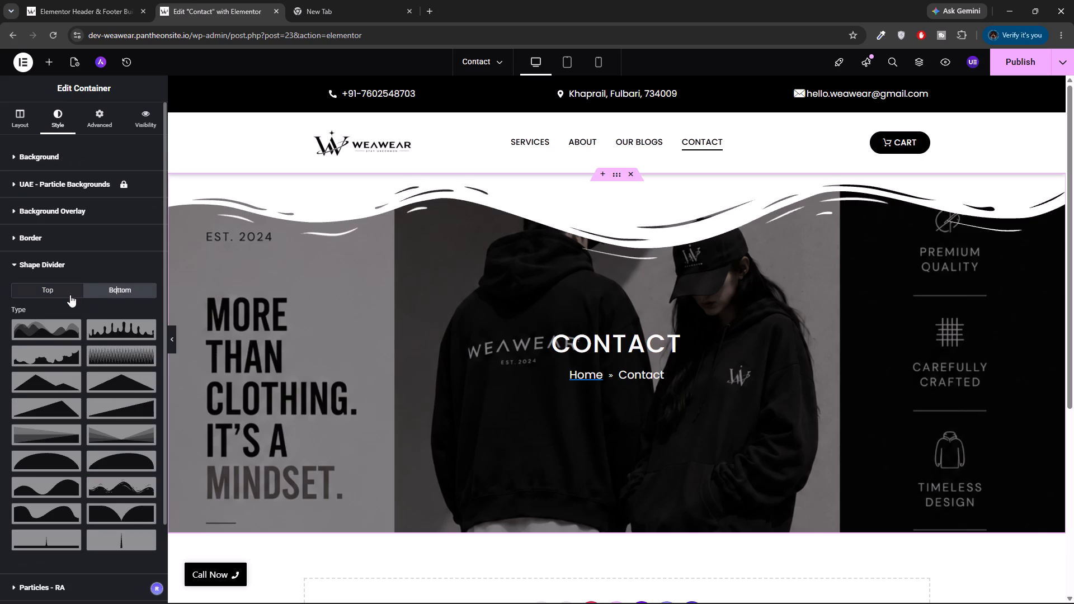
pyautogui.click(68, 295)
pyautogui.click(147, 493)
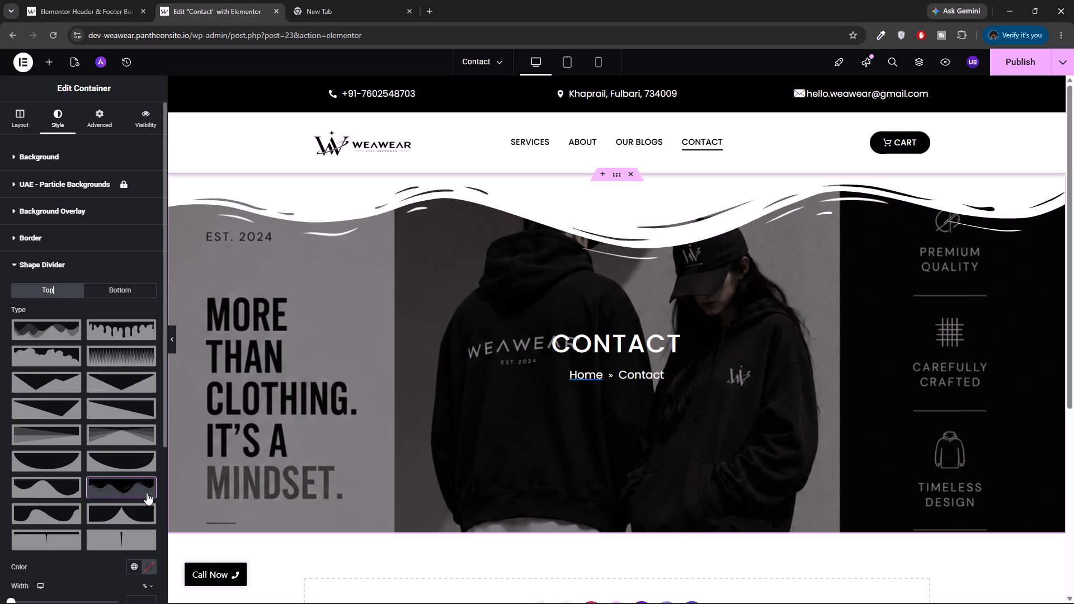
# Add an Arrow shape divider to the bottom edge of the hero container.
pyautogui.click(113, 287)
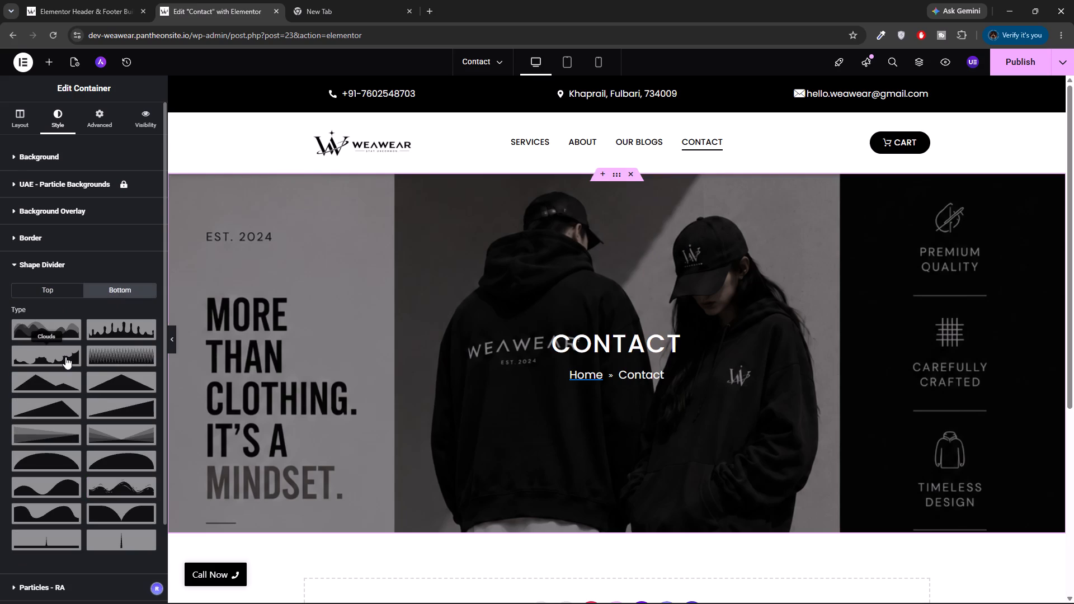
pyautogui.scroll(-3, 59, 471)
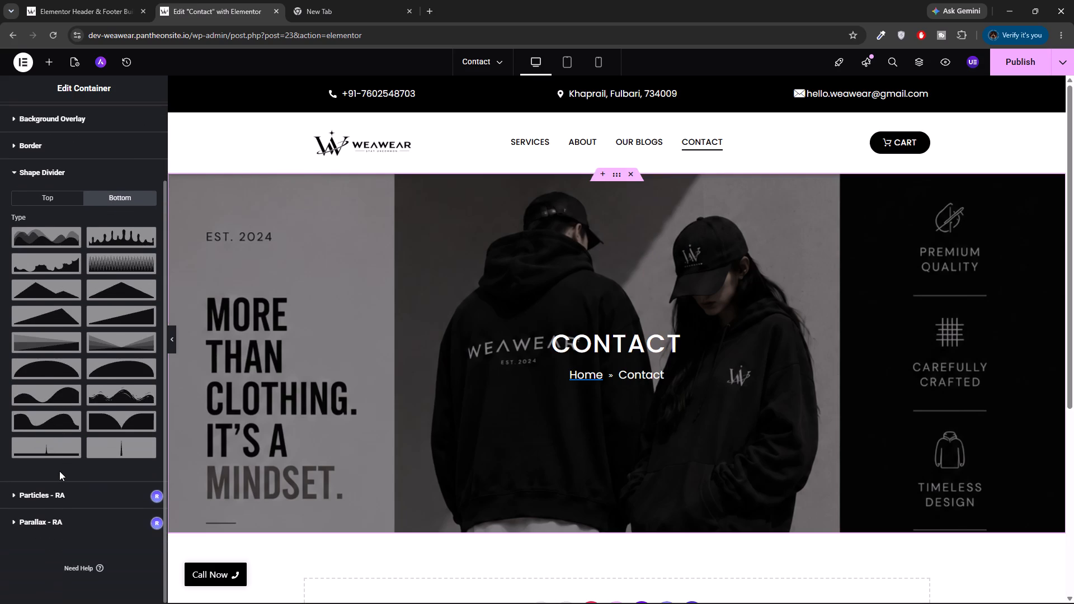
pyautogui.click(124, 445)
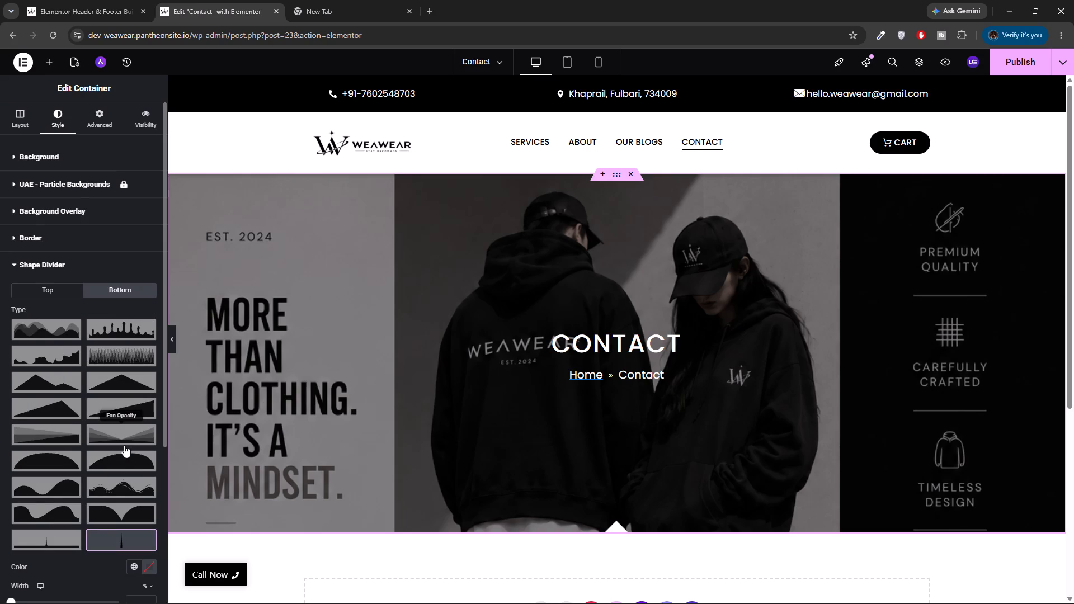
pyautogui.scroll(-3, 124, 445)
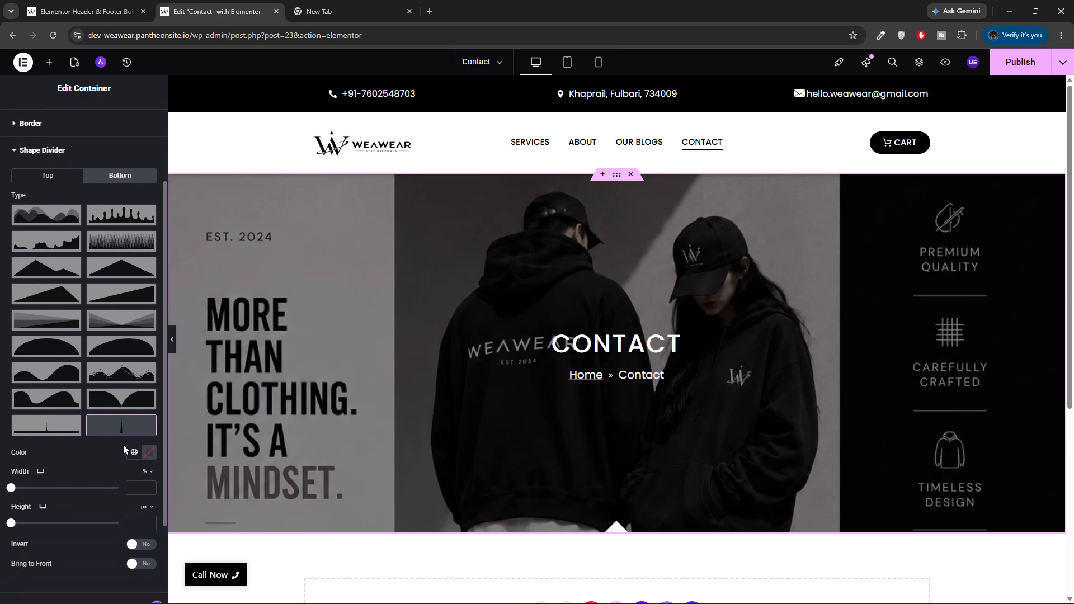
pyautogui.click(69, 430)
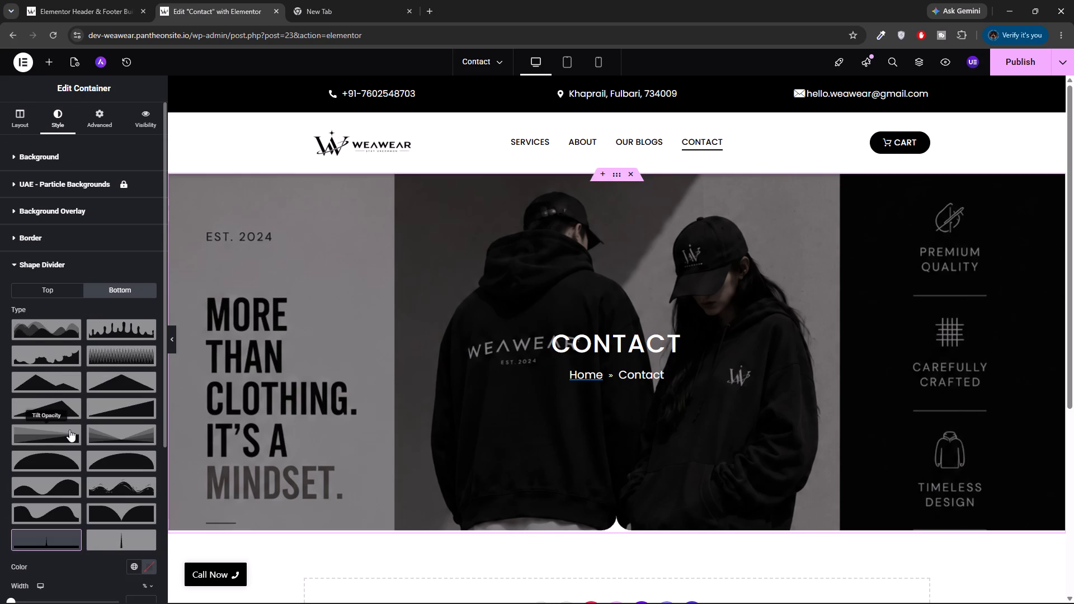
pyautogui.click(120, 539)
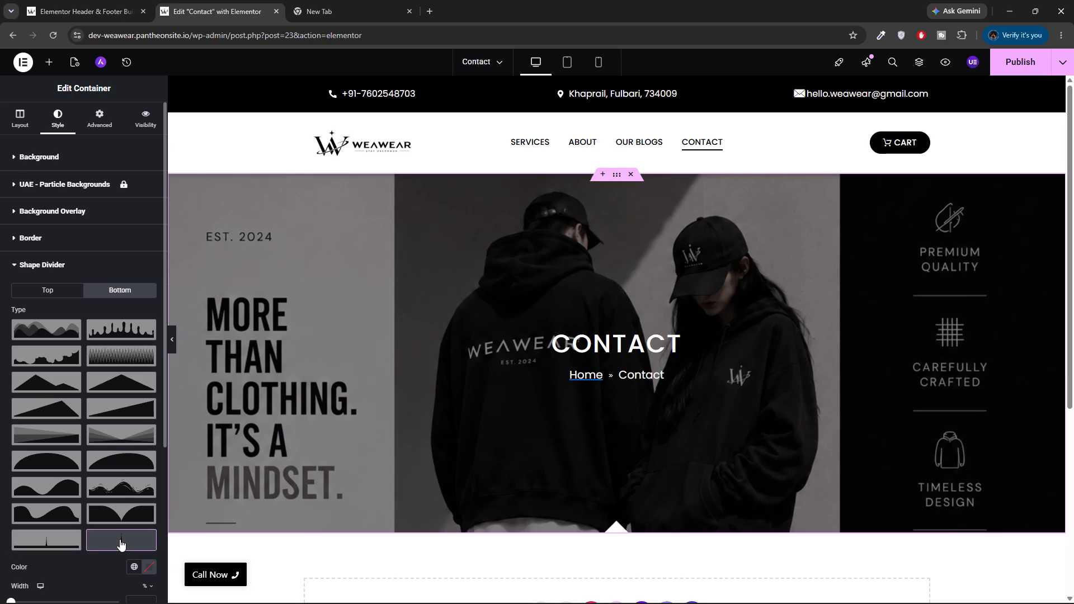
# Set the width of the hero's bottom Arrow divider to 100%.
pyautogui.scroll(-4, 120, 539)
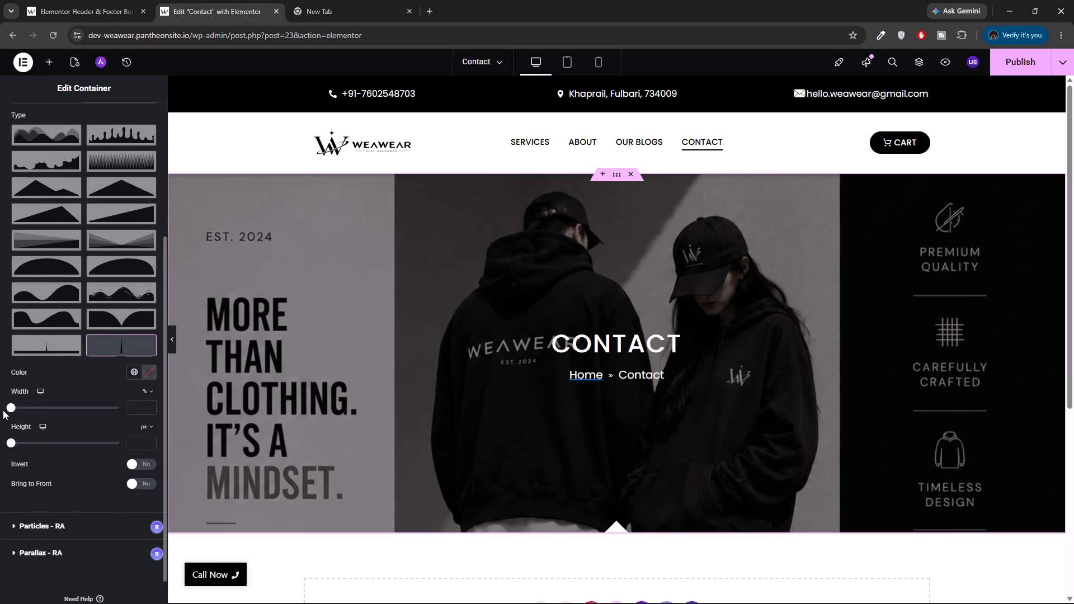
pyautogui.click(16, 408)
pyautogui.moveTo(18, 411); pyautogui.dragTo(23, 411)
pyautogui.moveTo(23, 411); pyautogui.dragTo(0, 429)
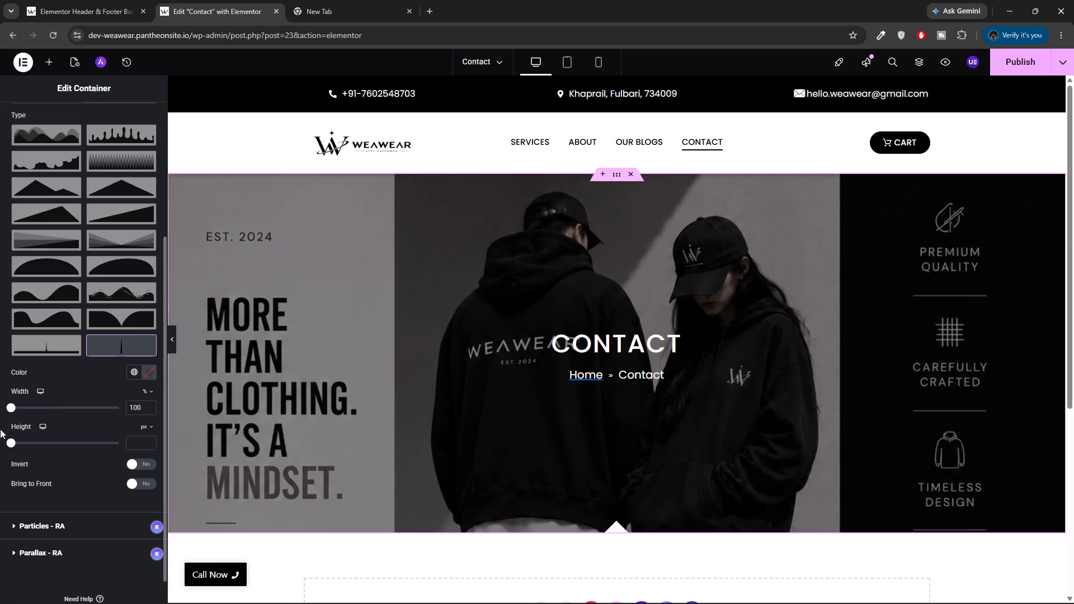
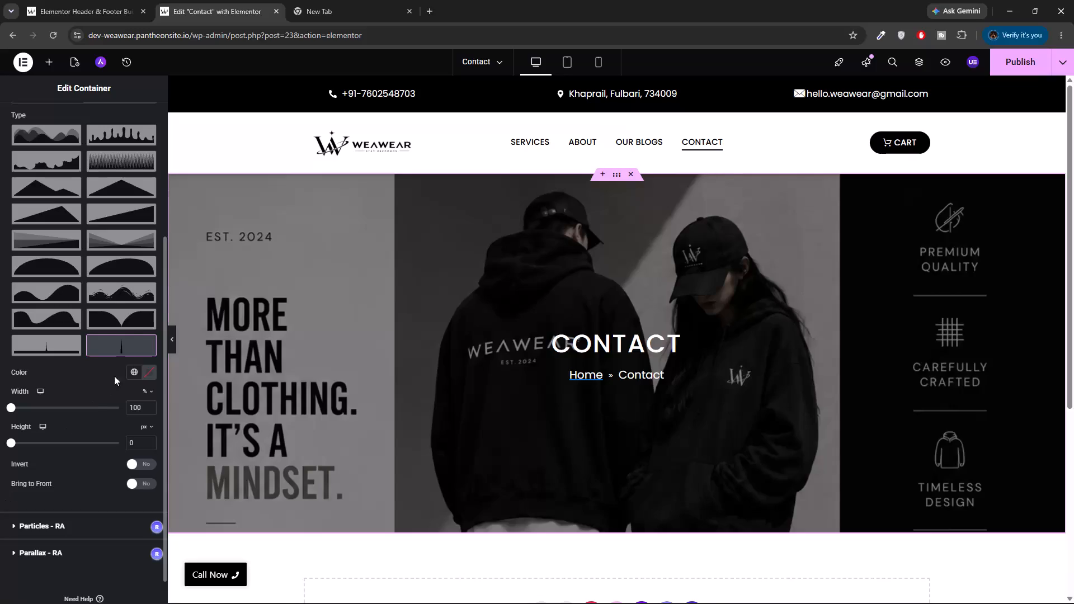
# Replace the shape divider on the hero's bottom edge with the open-book shape whose two curves meet in a central point.
pyautogui.click(134, 350)
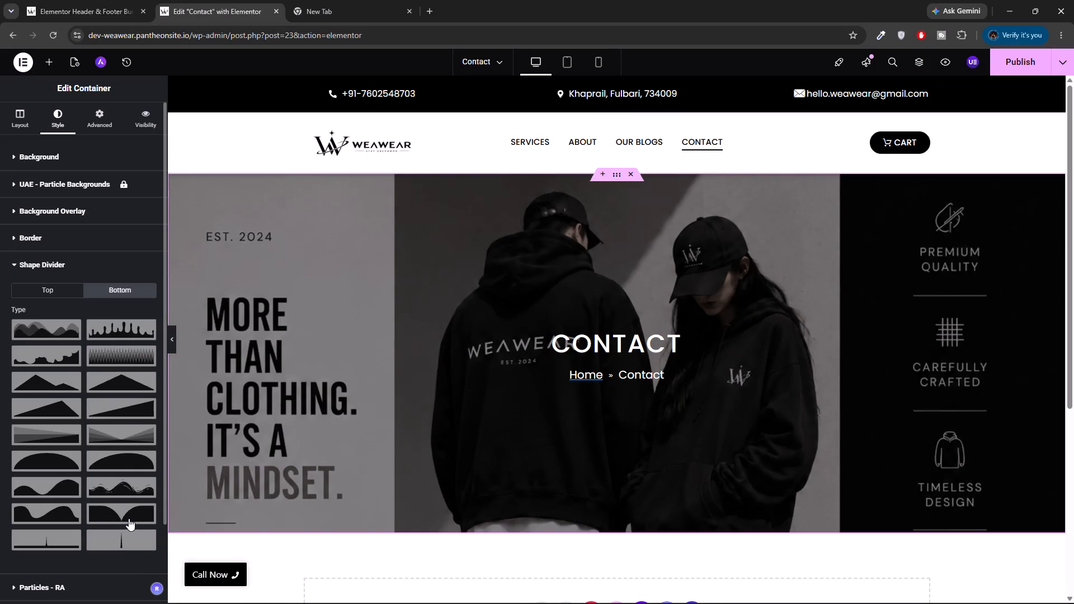
pyautogui.click(129, 517)
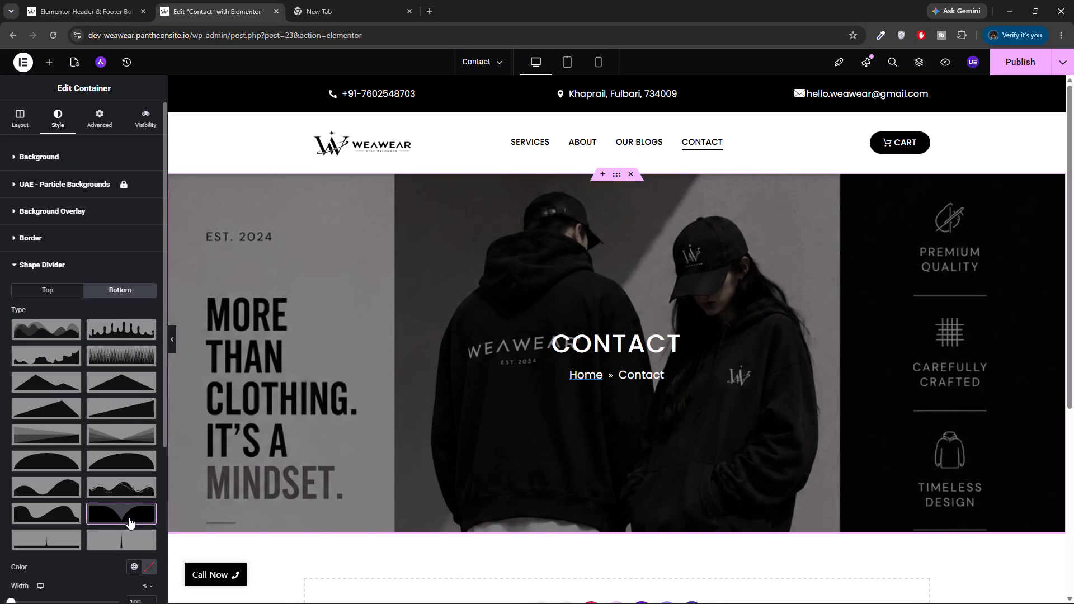
# Set the height of the hero's bottom shape divider to 54 px after trying larger heights up to about 150 px.
pyautogui.scroll(-4, 129, 517)
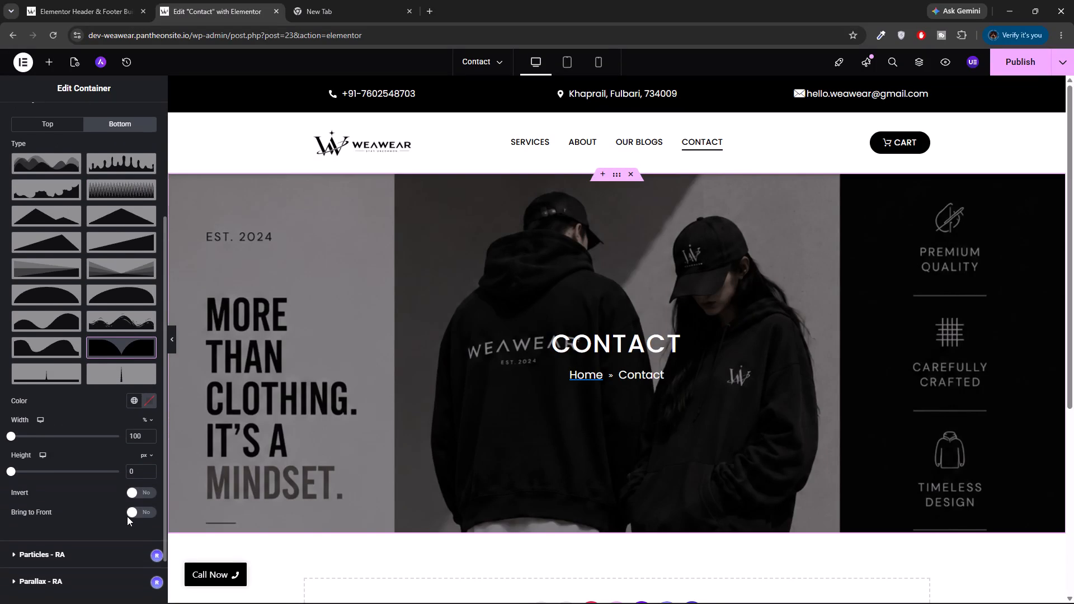
pyautogui.moveTo(10, 473); pyautogui.dragTo(30, 475)
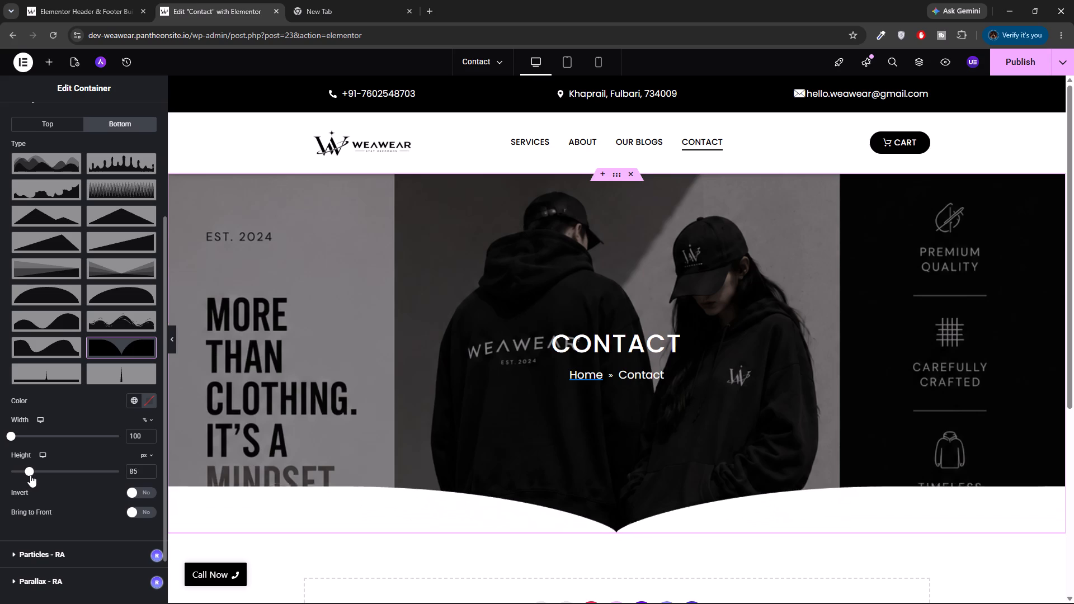
pyautogui.moveTo(30, 475); pyautogui.dragTo(42, 481)
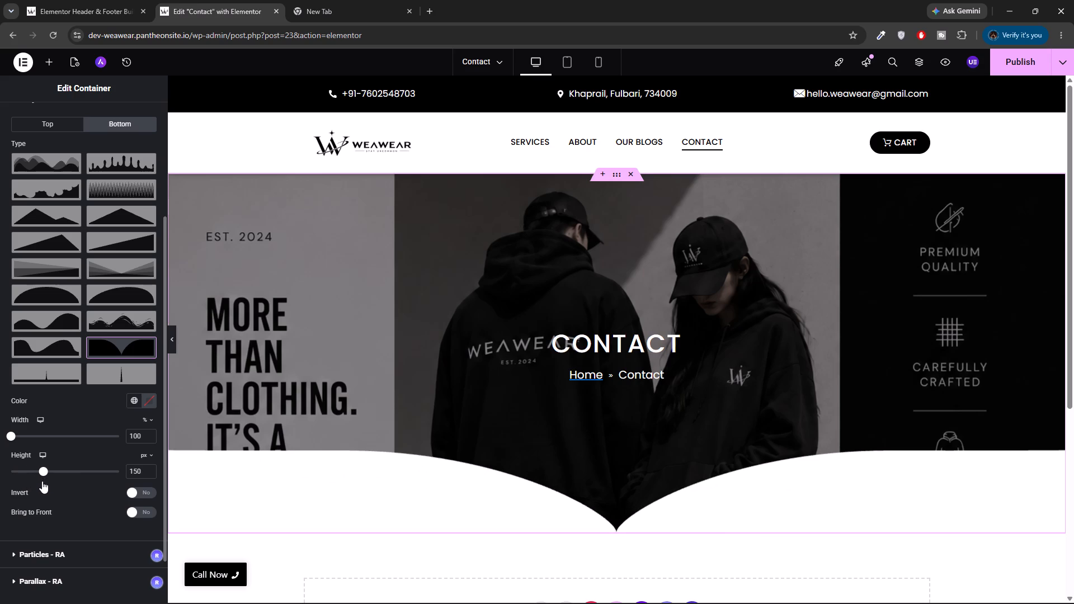
pyautogui.moveTo(42, 481); pyautogui.dragTo(35, 482)
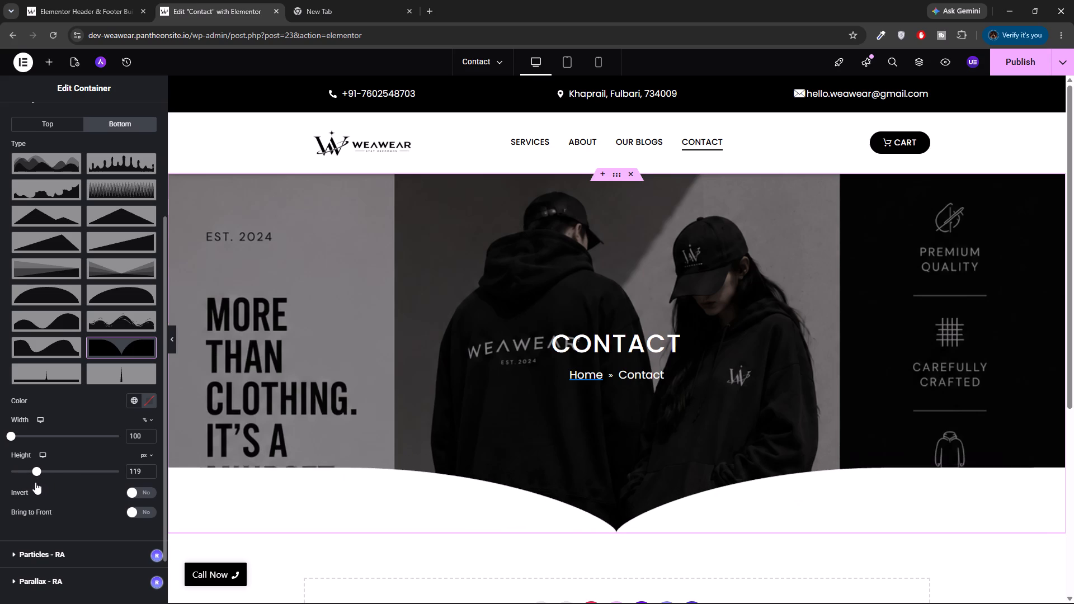
pyautogui.moveTo(35, 482); pyautogui.dragTo(41, 484)
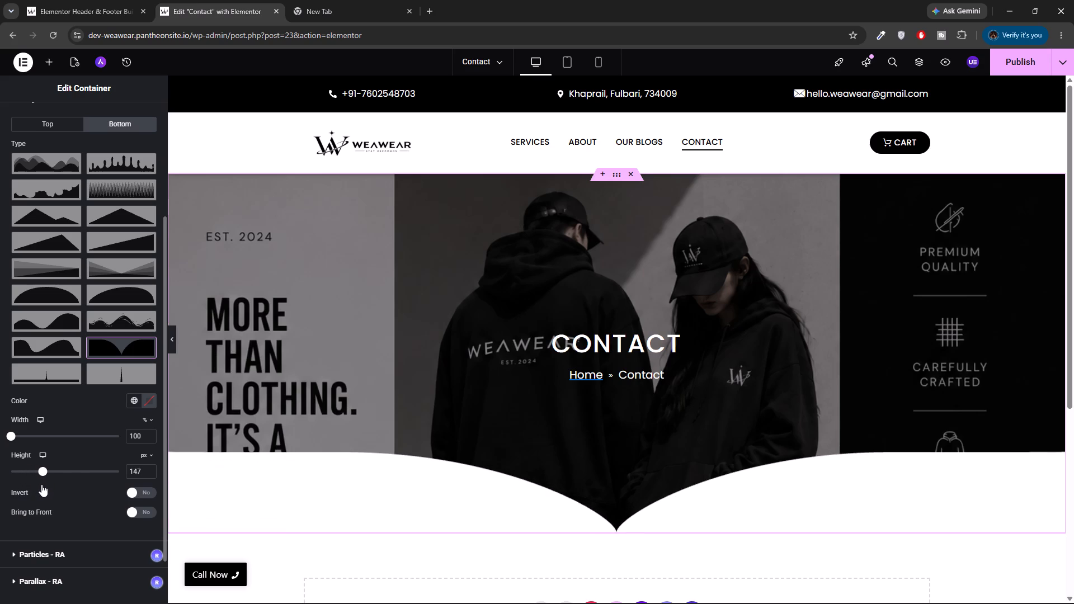
pyautogui.moveTo(41, 484); pyautogui.dragTo(21, 477)
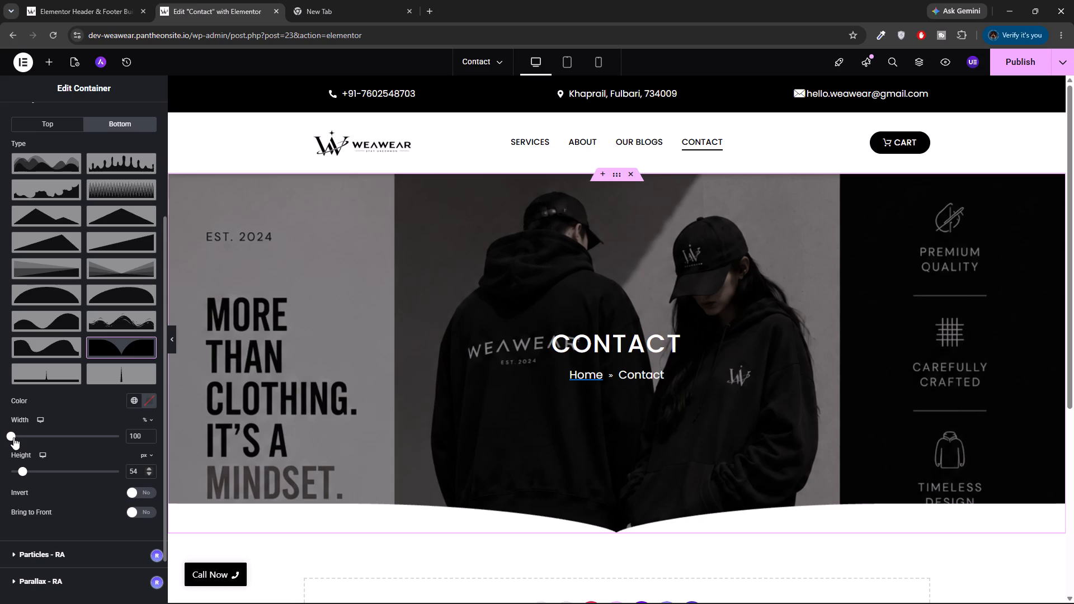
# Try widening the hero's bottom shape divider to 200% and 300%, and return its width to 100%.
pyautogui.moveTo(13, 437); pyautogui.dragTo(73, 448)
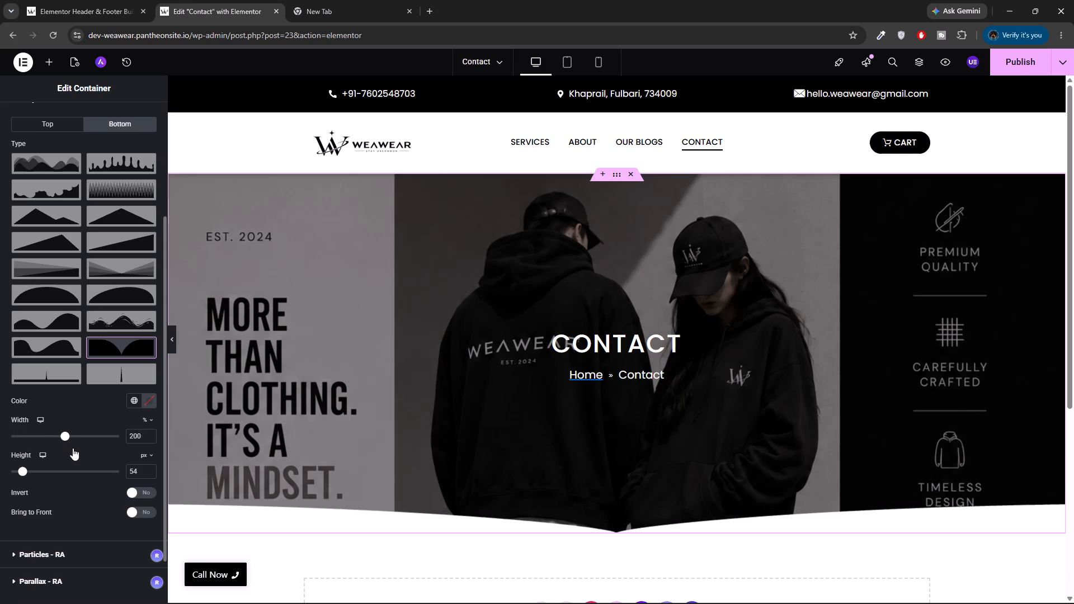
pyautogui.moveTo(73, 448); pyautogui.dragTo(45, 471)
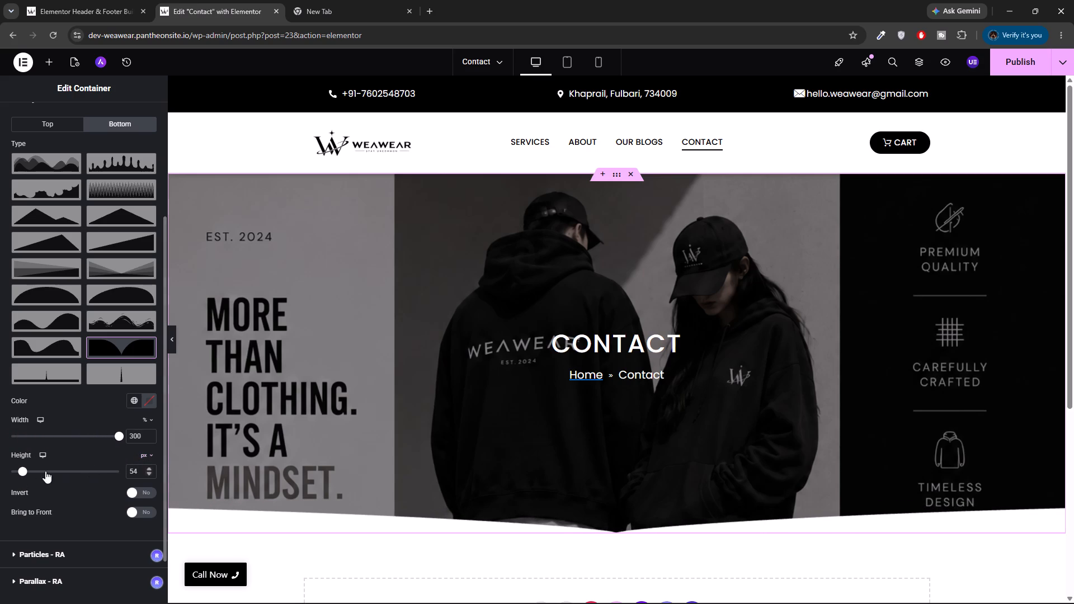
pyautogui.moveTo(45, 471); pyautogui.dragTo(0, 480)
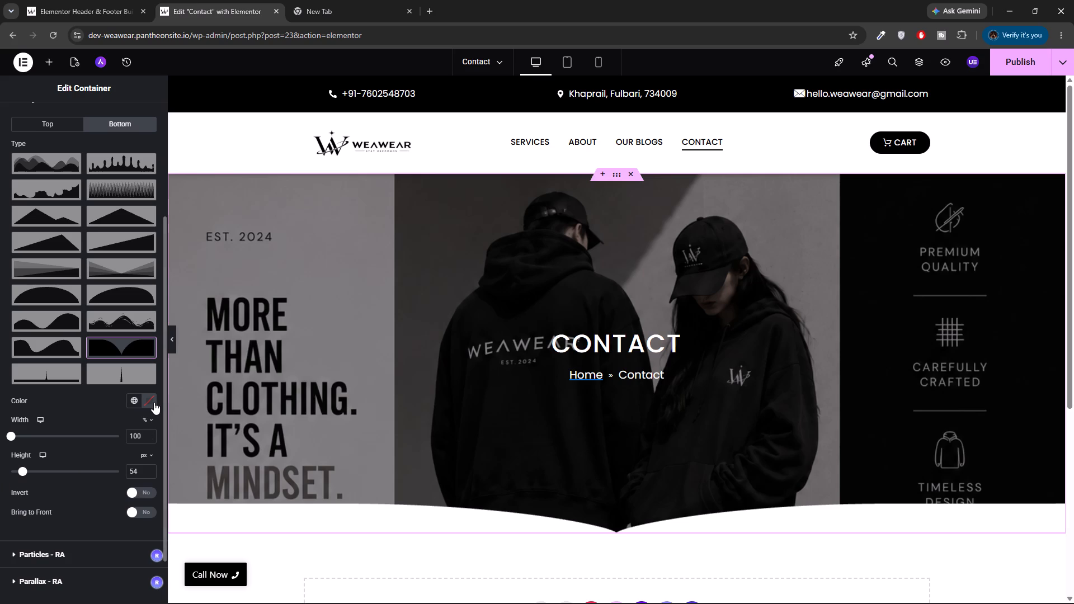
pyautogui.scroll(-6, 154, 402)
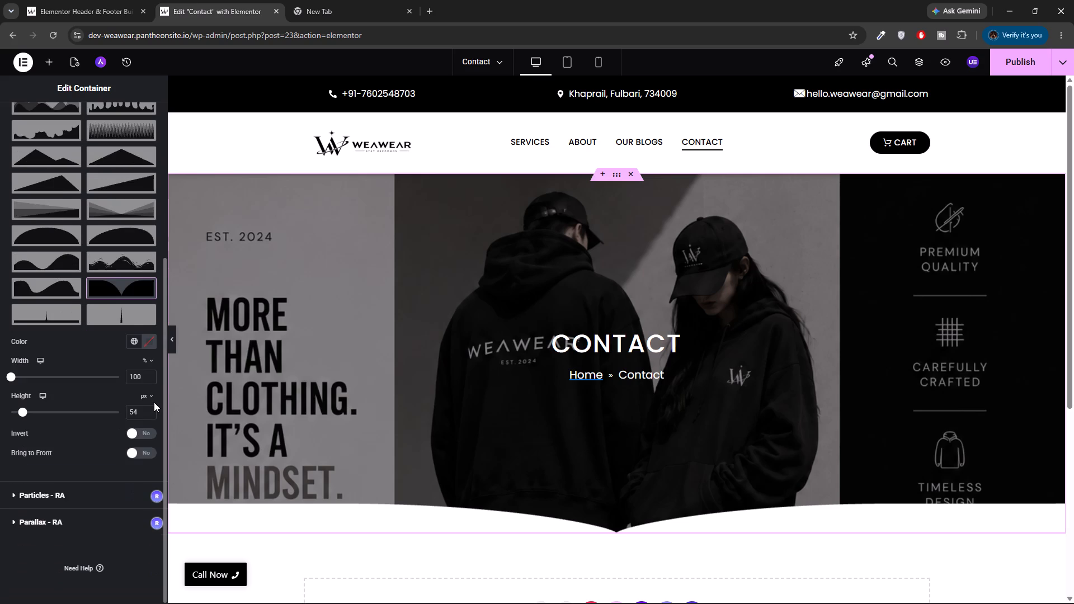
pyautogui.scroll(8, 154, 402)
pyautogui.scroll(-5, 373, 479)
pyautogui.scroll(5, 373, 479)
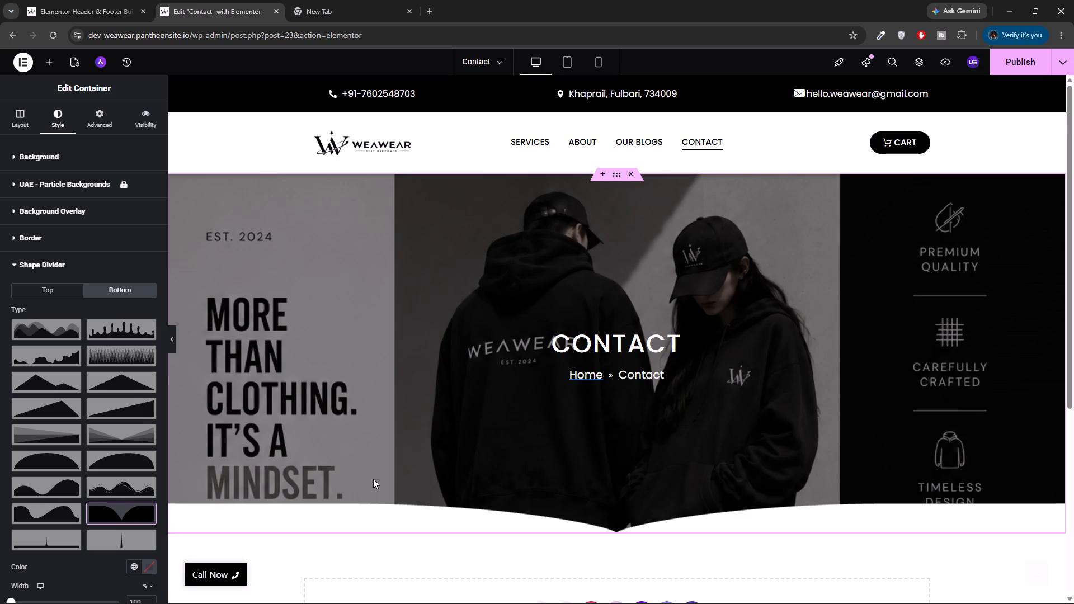
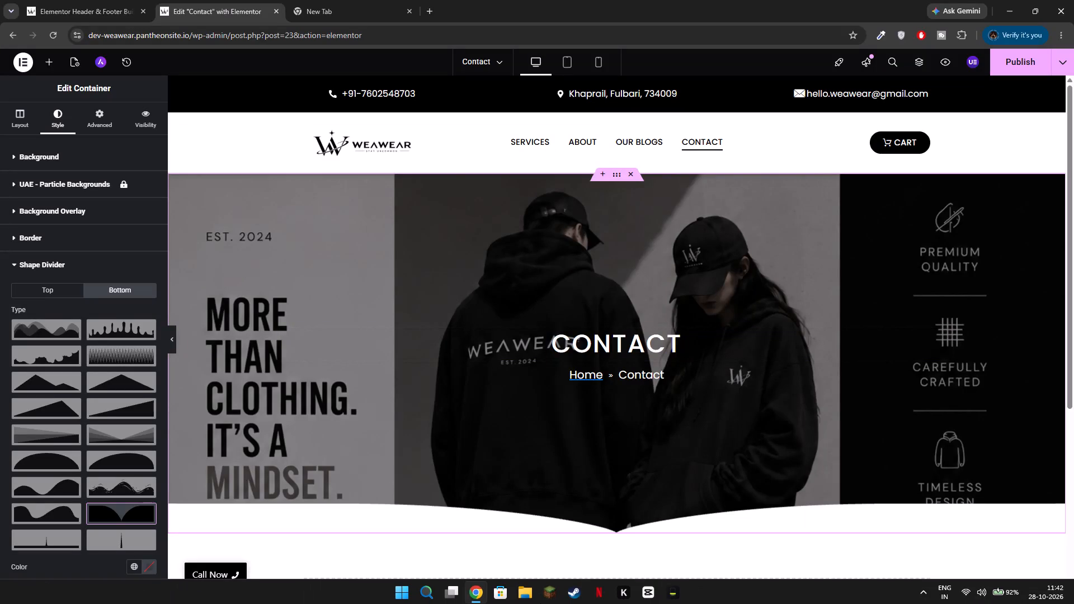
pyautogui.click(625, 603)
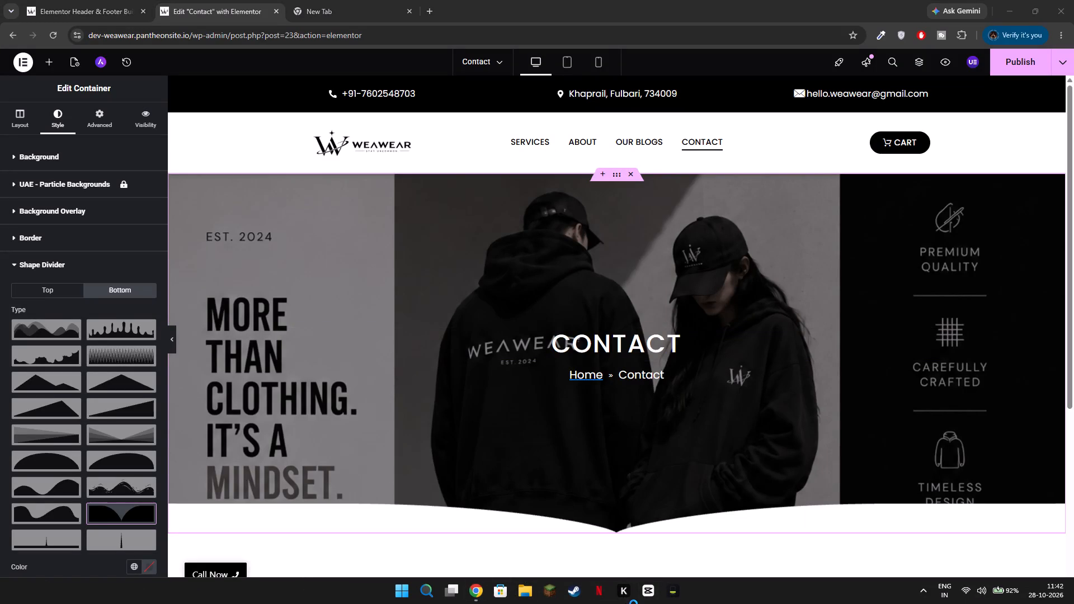